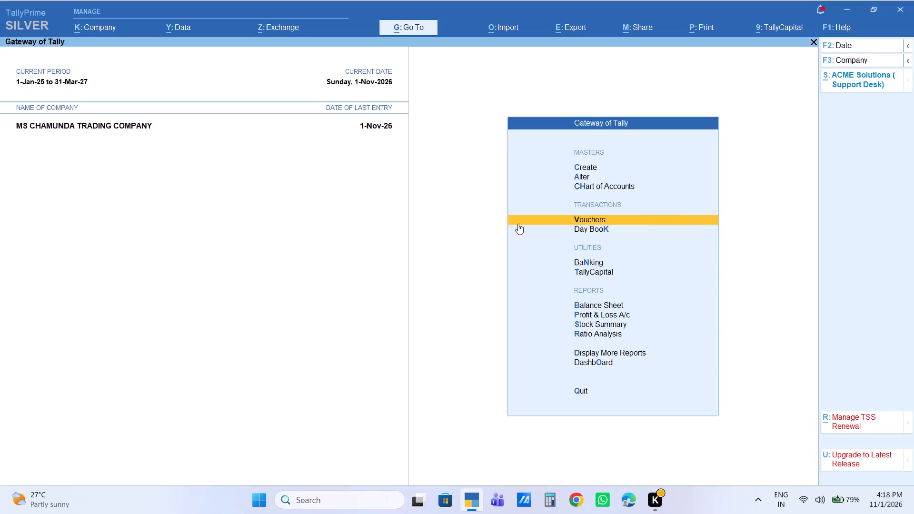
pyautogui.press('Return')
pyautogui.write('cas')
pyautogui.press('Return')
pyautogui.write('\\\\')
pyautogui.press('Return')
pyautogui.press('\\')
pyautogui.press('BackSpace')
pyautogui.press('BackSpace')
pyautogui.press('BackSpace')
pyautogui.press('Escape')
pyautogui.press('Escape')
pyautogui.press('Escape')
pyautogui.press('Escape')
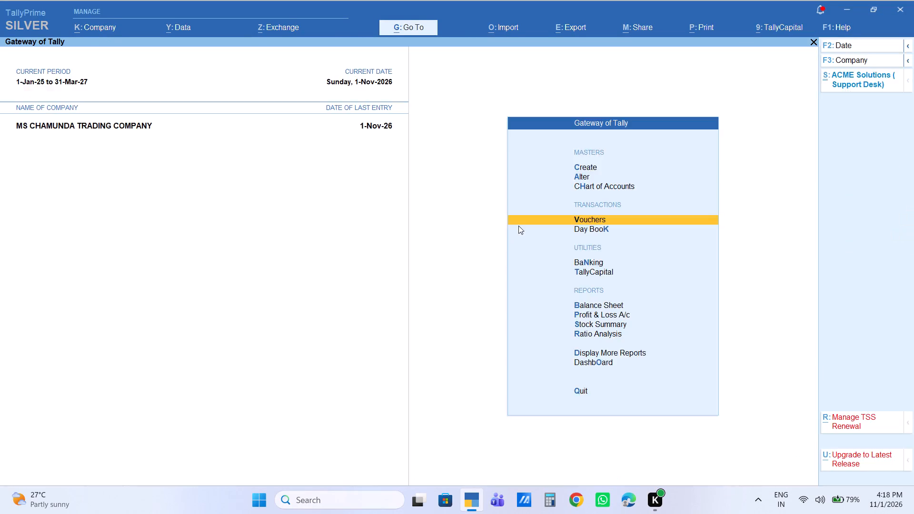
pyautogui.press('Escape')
# Start a sales voucher with Cash as the party account, keeping the default party details and SALES as the sales ledger.
pyautogui.press('Down')
pyautogui.press('Down')
pyautogui.press('Down')
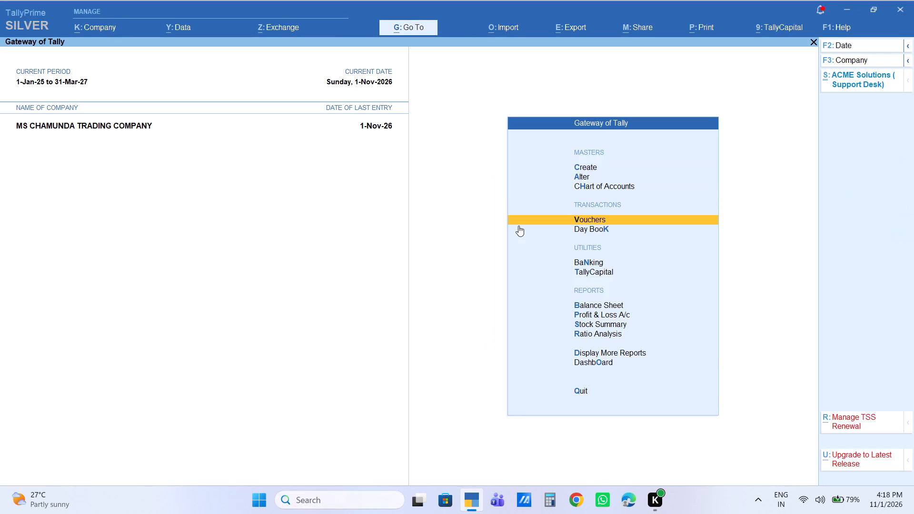
pyautogui.press('Return')
pyautogui.write('cas')
pyautogui.press('Return')
pyautogui.press('Return')
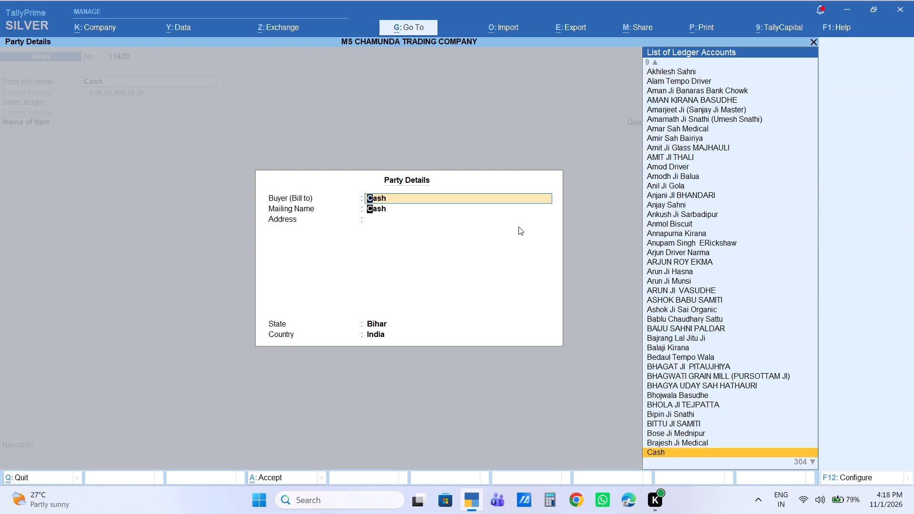
pyautogui.press('Return')
pyautogui.press('Return')
pyautogui.press('Return')
pyautogui.press('Return')
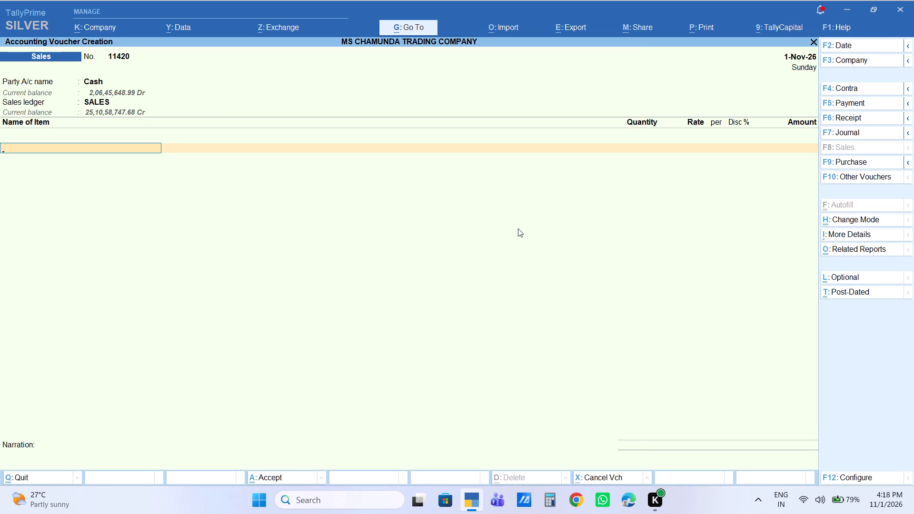
# Add the stock item Ratna Miniket25kg with a quantity of 1 bag and an amount of 1,225.
pyautogui.write('ratna')
pyautogui.press('Down')
pyautogui.press('Down')
pyautogui.press('Return')
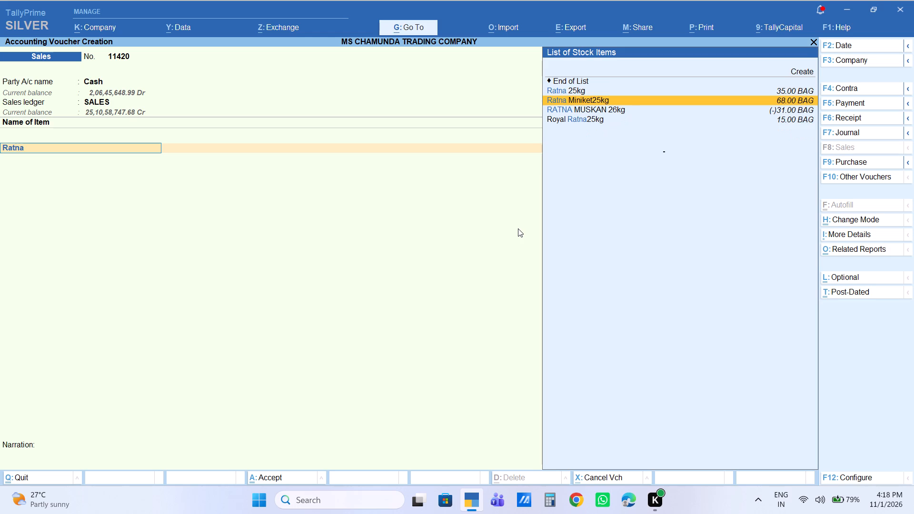
pyautogui.press('1')
pyautogui.press('Return')
pyautogui.press('Return')
pyautogui.press('Return')
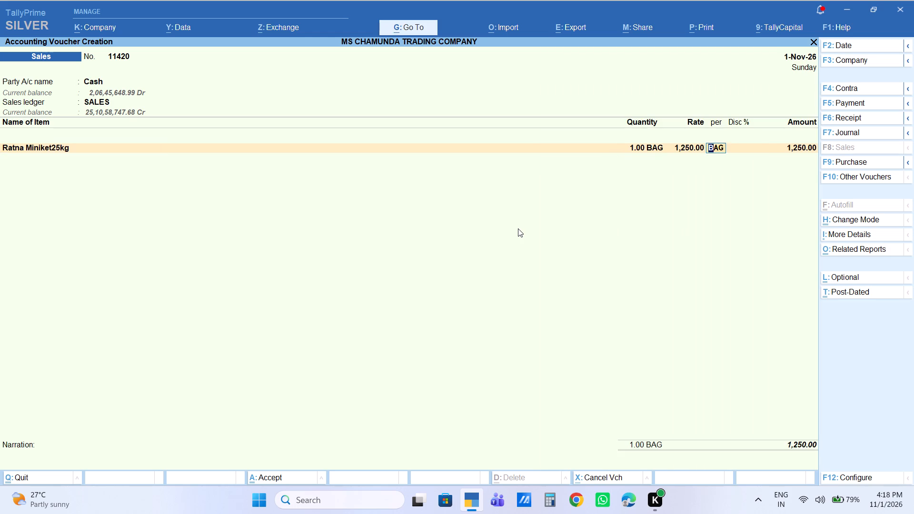
pyautogui.press('Return')
pyautogui.write('1225')
pyautogui.press('Return')
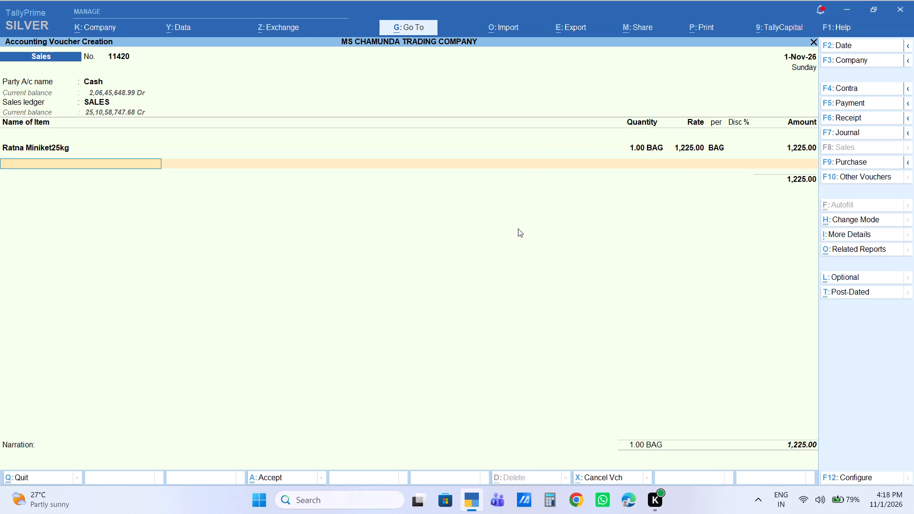
# Add the stock item PARIVAR PAPAD PCS with a quantity of 10 pieces and an amount of 230.
pyautogui.write('parivar')
pyautogui.press('Down')
pyautogui.press('Return')
pyautogui.write('10')
pyautogui.press('Return')
pyautogui.press('Return')
pyautogui.press('Return')
pyautogui.press('Return')
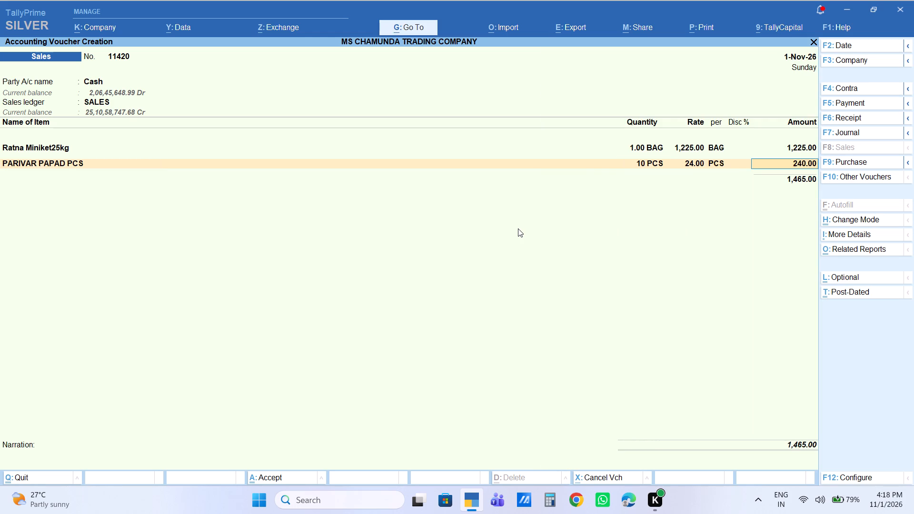
pyautogui.write('230')
pyautogui.press('Return')
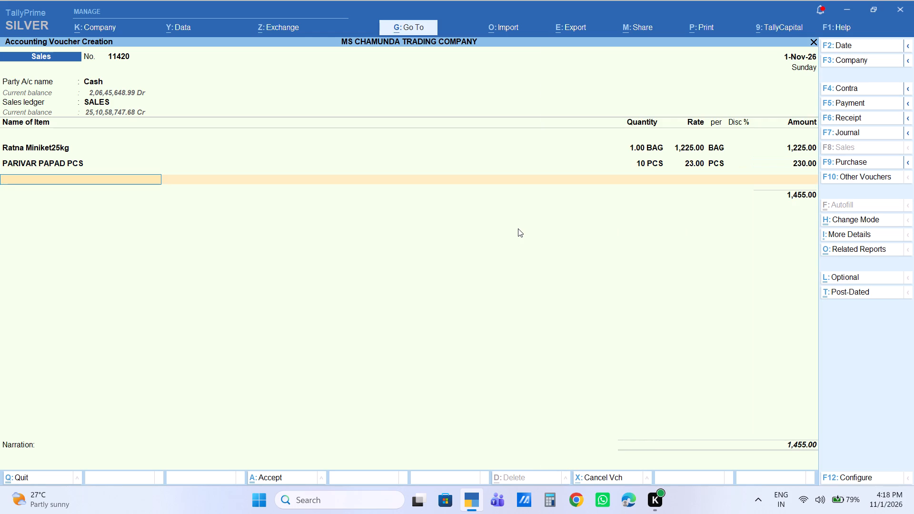
# Add the stock item CHINI DF 50KG with a quantity of 1 bag at the default rate of 3,350.
pyautogui.write('df')
pyautogui.press('Return')
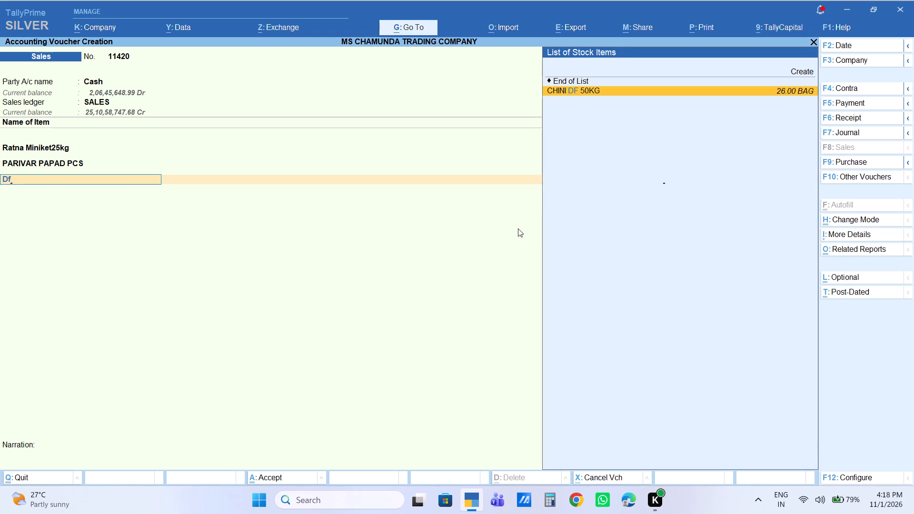
pyautogui.press('2')
pyautogui.press('BackSpace')
pyautogui.press('1')
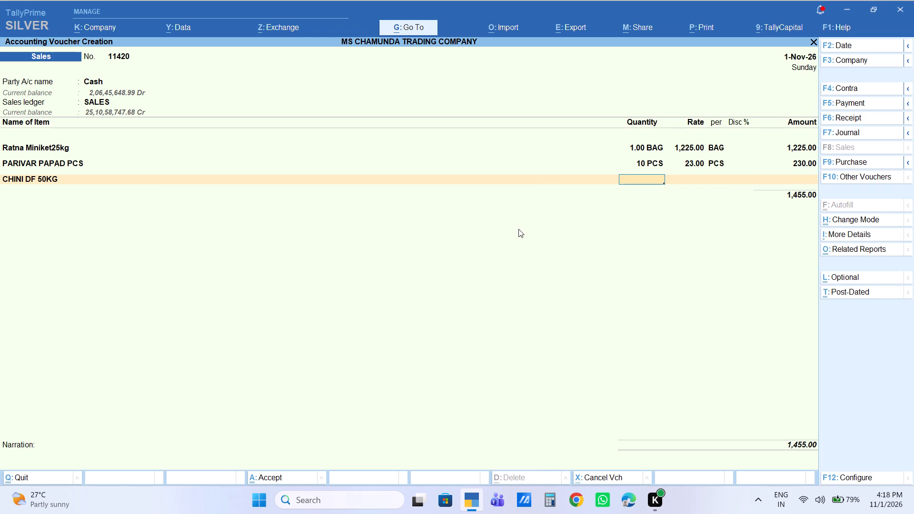
pyautogui.press('Return')
pyautogui.press('Return')
pyautogui.press('Return')
pyautogui.press('Return')
pyautogui.press('Return')
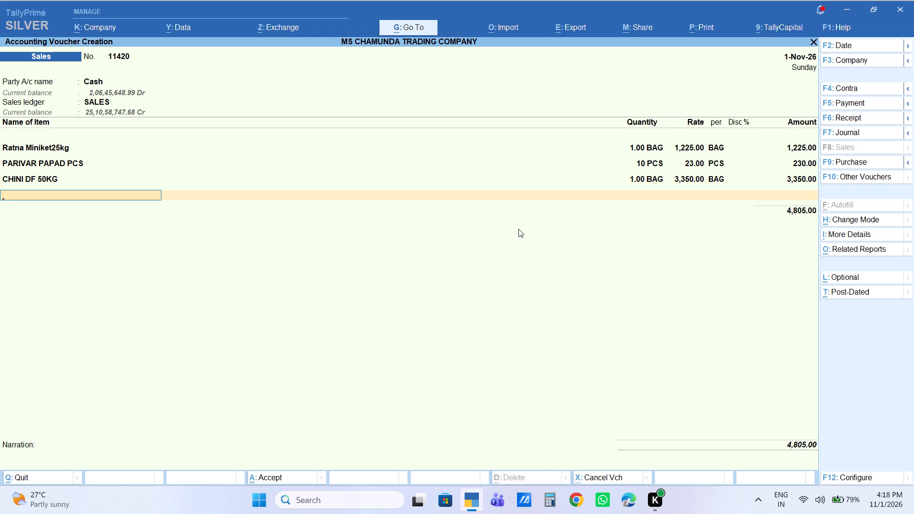
# Add the stock item Surf Excel Rs10 Bag with a quantity of 1 bag at the default rate of 1,030.
pyautogui.write('sur')
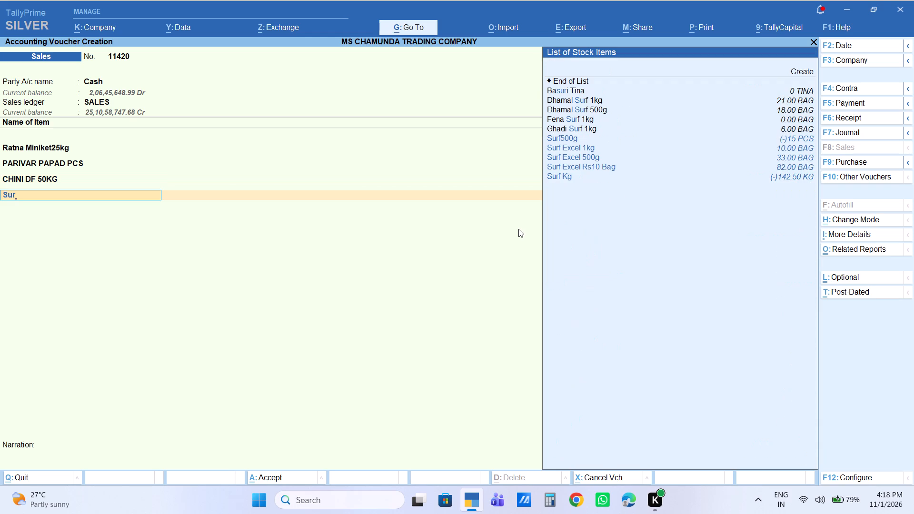
pyautogui.press('Down')
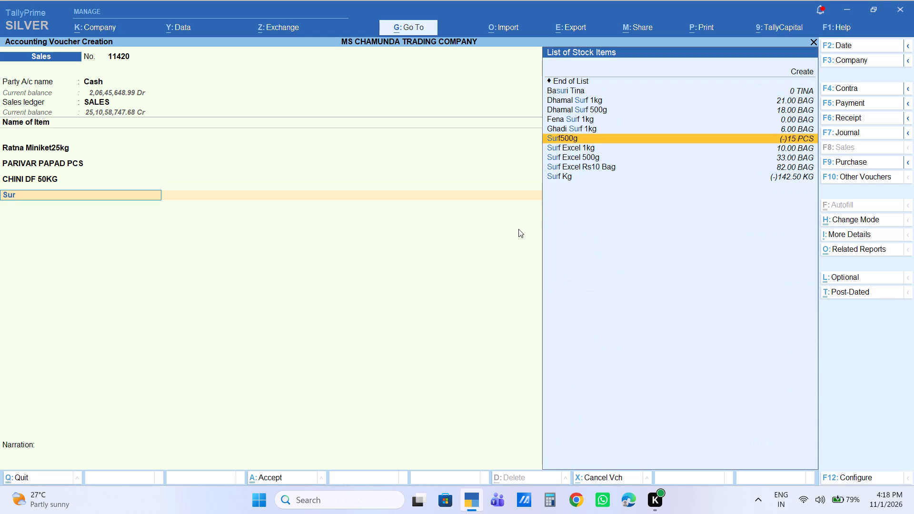
pyautogui.press('Down')
pyautogui.press('Down')
pyautogui.press('Down')
pyautogui.press('Return')
pyautogui.press('1')
pyautogui.press('Return')
pyautogui.press('Return')
pyautogui.press('Return')
pyautogui.press('Return')
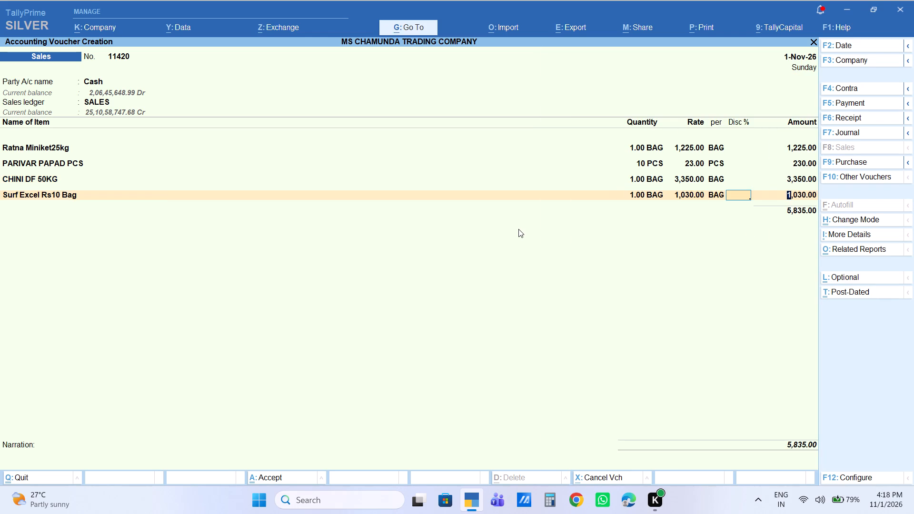
pyautogui.press('Return')
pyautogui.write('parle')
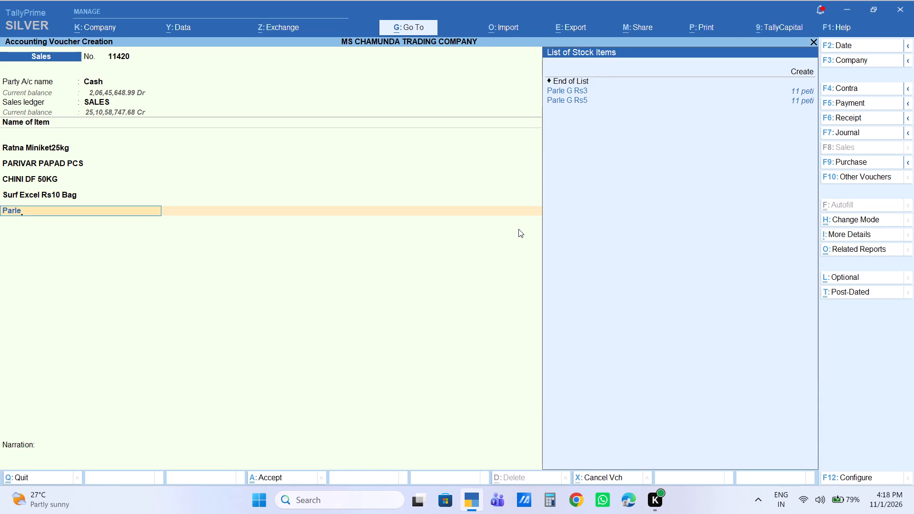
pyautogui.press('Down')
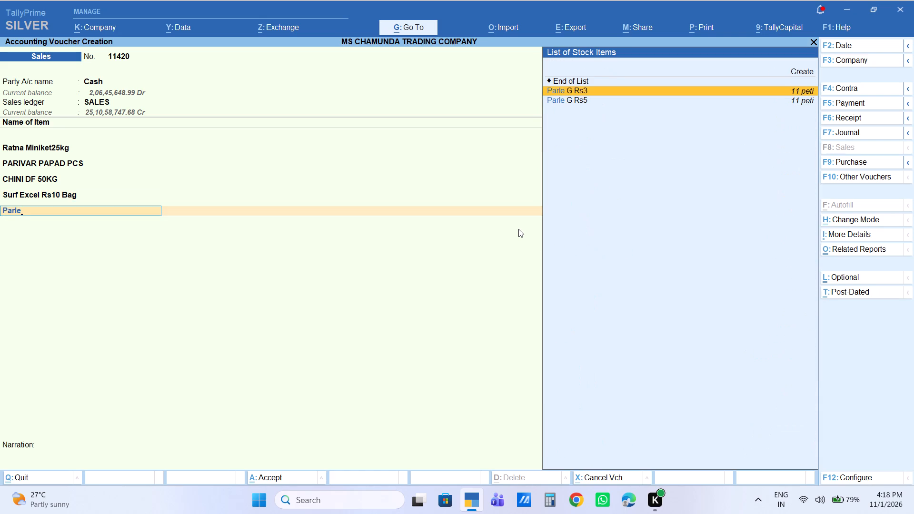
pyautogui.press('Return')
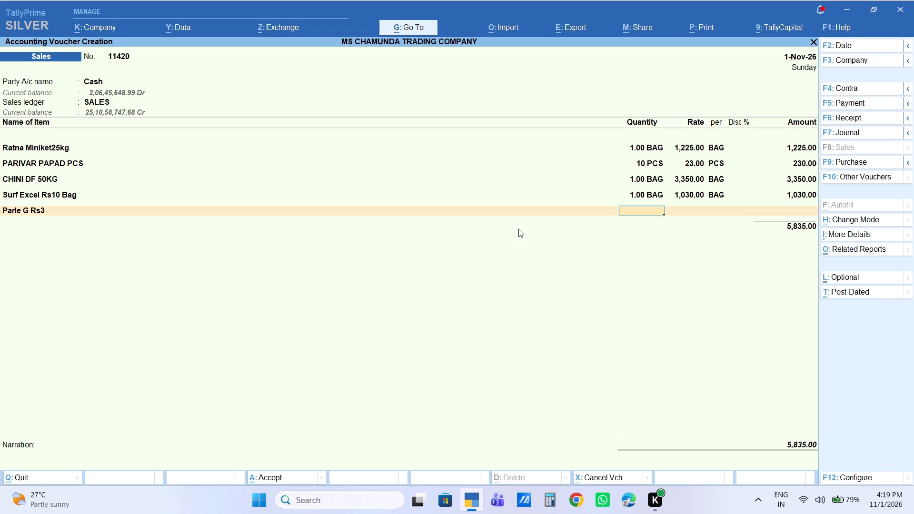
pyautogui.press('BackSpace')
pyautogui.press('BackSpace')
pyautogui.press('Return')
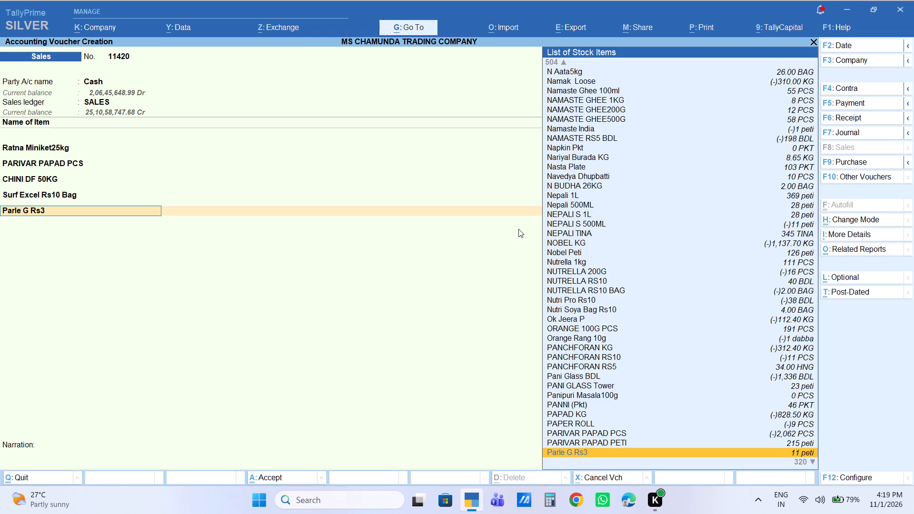
# Enter Surf Excel 1kg as the fifth item, with a quantity of 1 bag at the default rate of 1,580.
pyautogui.write('excc')
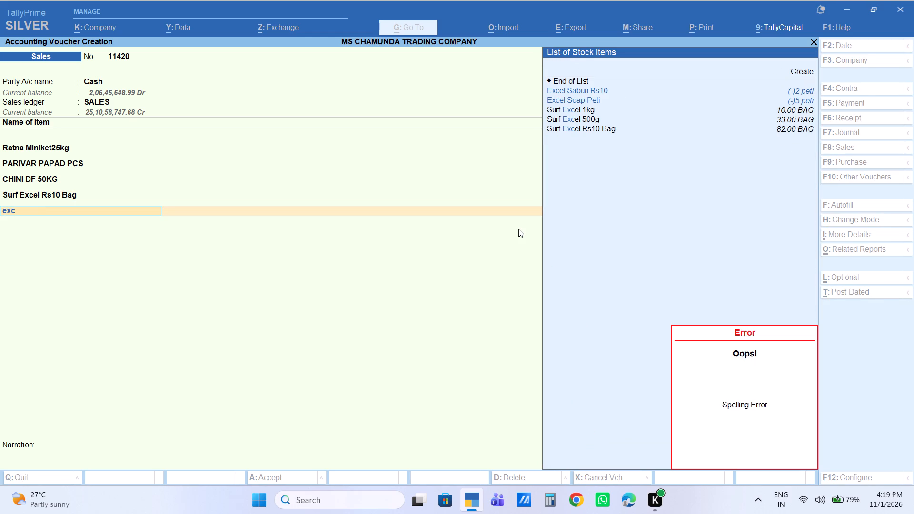
pyautogui.press('Down')
pyautogui.press('Down')
pyautogui.press('Down')
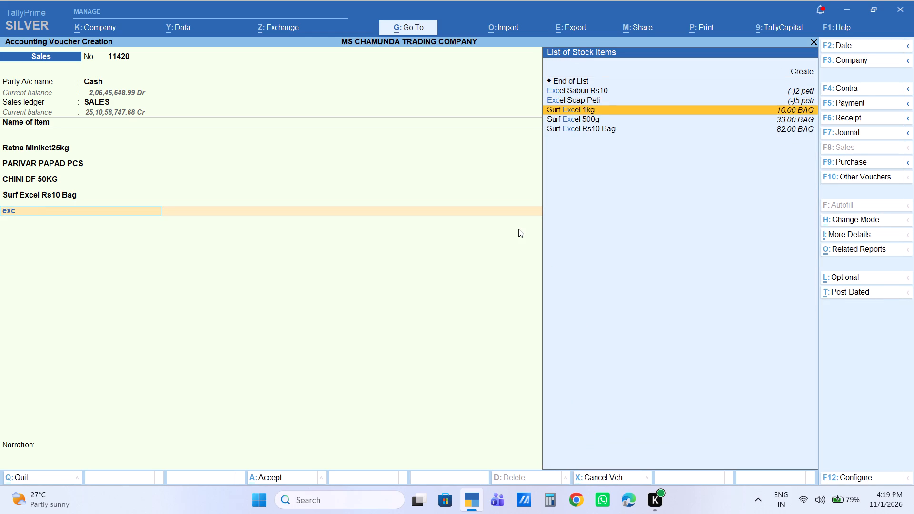
pyautogui.press('Return')
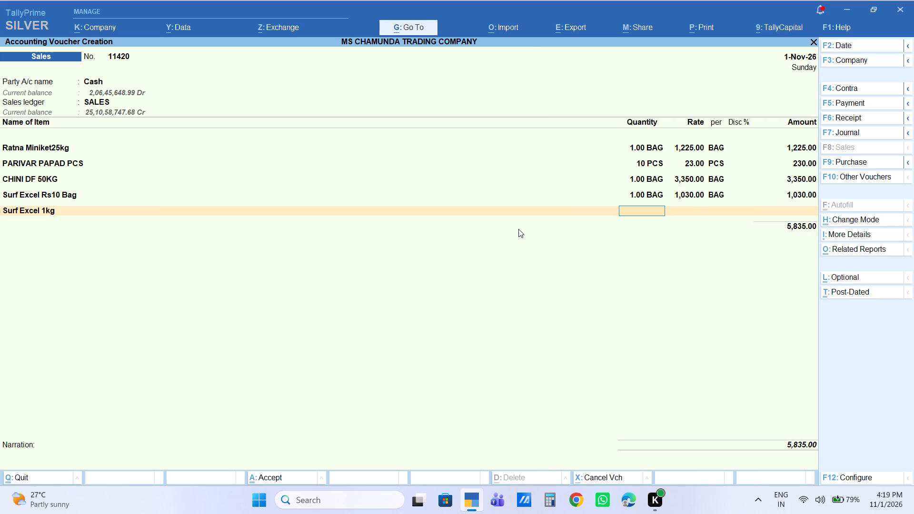
pyautogui.press('1')
pyautogui.press('Return')
pyautogui.press('Return')
pyautogui.press('Return')
pyautogui.press('Return')
pyautogui.press('Return')
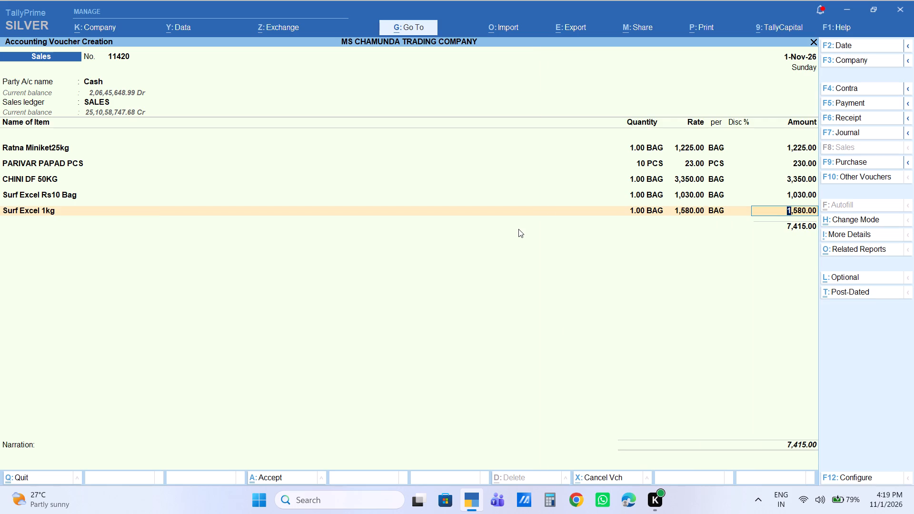
# Add the stock item Parle G Rs5 with a quantity of 1 peti at the default rate of 630.
pyautogui.write('parle')
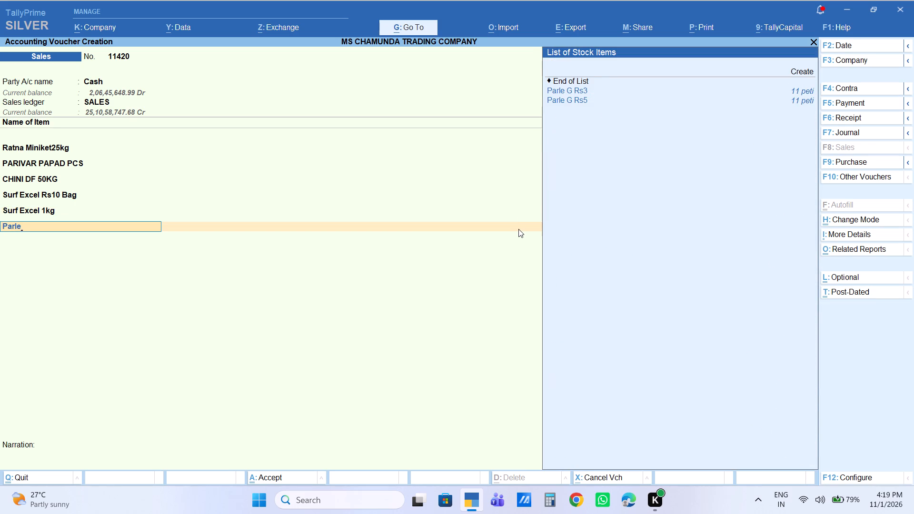
pyautogui.press('Down')
pyautogui.press('Down')
pyautogui.press('Return')
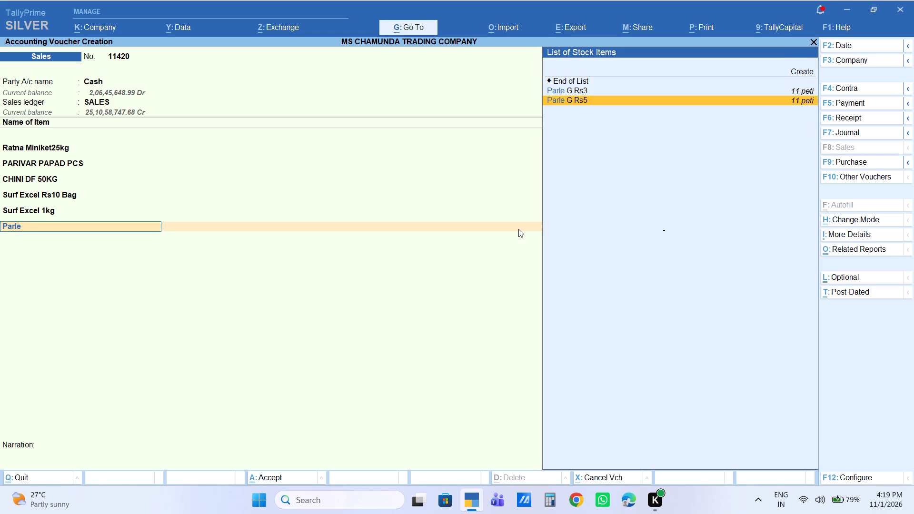
pyautogui.press('1')
pyautogui.press('Return')
pyautogui.press('Return')
pyautogui.press('Return')
pyautogui.press('Return')
pyautogui.press('Return')
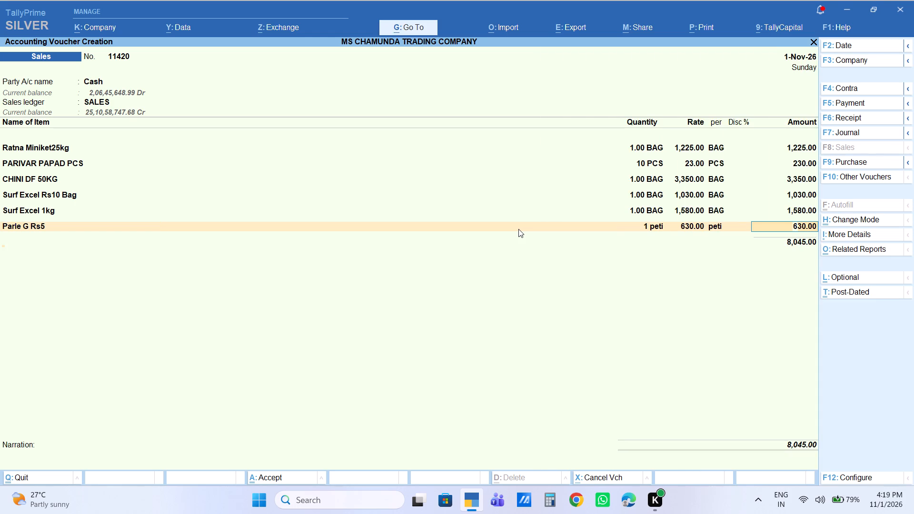
# Add the stock item Parle G Rs3 with a quantity of 1 peti at the default rate of 530.
pyautogui.write('parle')
pyautogui.press('Down')
pyautogui.press('Down')
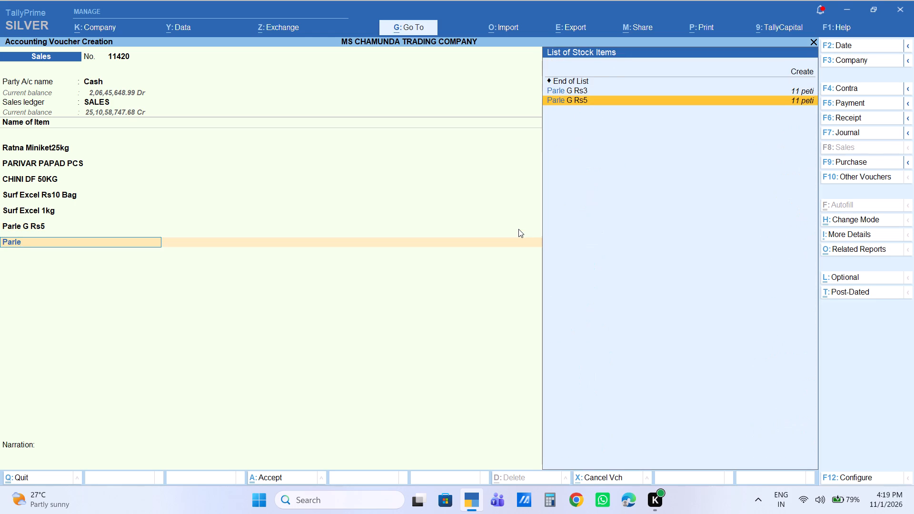
pyautogui.press('Return')
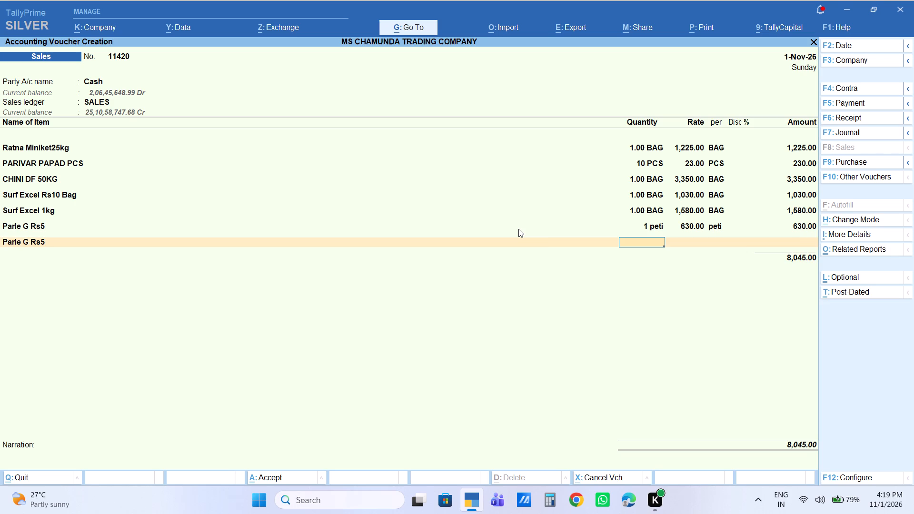
pyautogui.press('BackSpace')
pyautogui.press('Up')
pyautogui.press('Return')
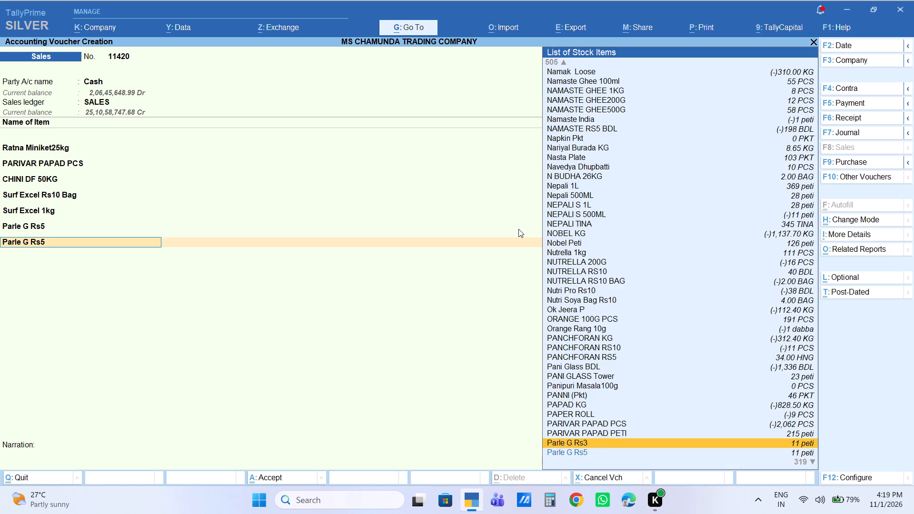
pyautogui.press('1')
pyautogui.press('Return')
pyautogui.press('Return')
pyautogui.press('Return')
pyautogui.press('Return')
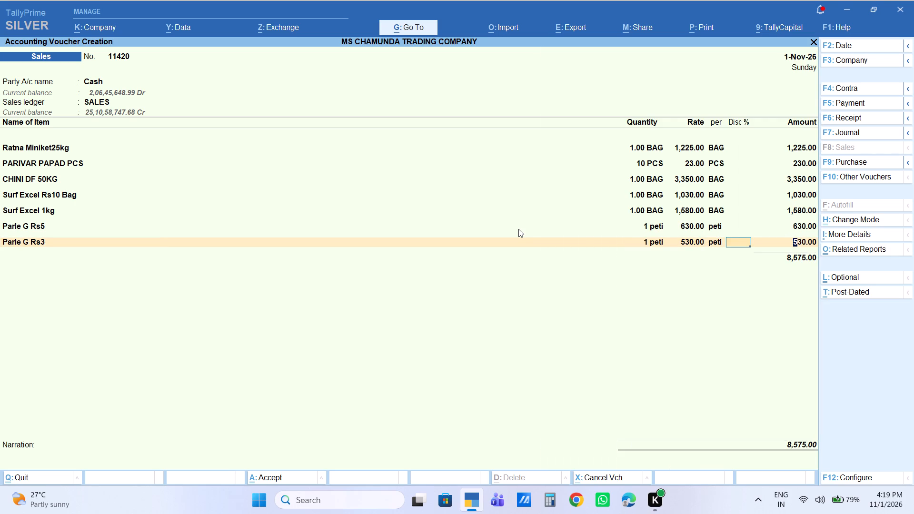
pyautogui.press('Return')
# Add the stock item P Dudh BiscuitRS5 with a quantity of 1 peti at the default rate of 860.
pyautogui.write('p du')
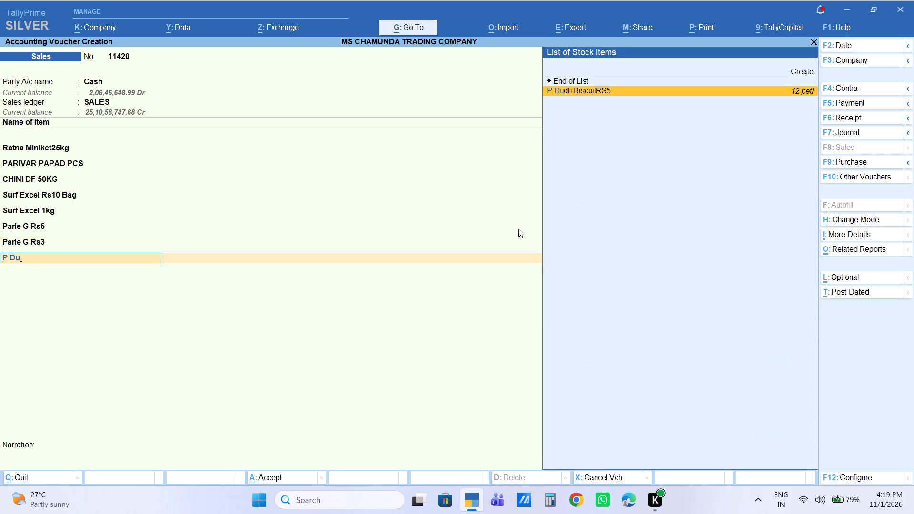
pyautogui.press('Return')
pyautogui.press('1')
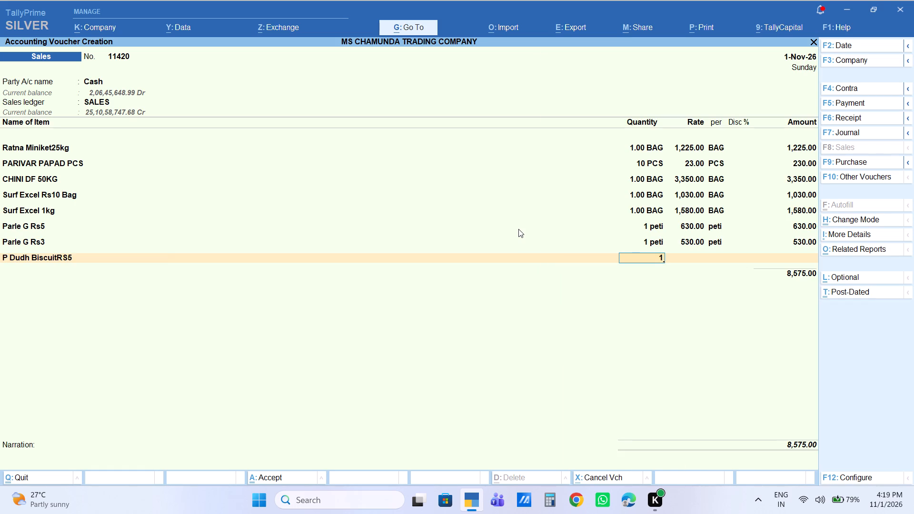
pyautogui.press('Return')
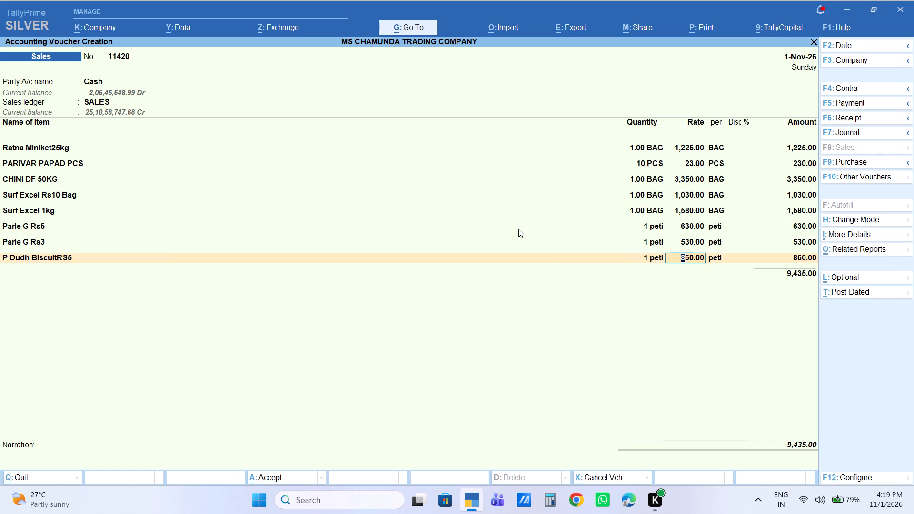
pyautogui.press('Return')
pyautogui.press('Return')
pyautogui.press('Return')
pyautogui.press('Return')
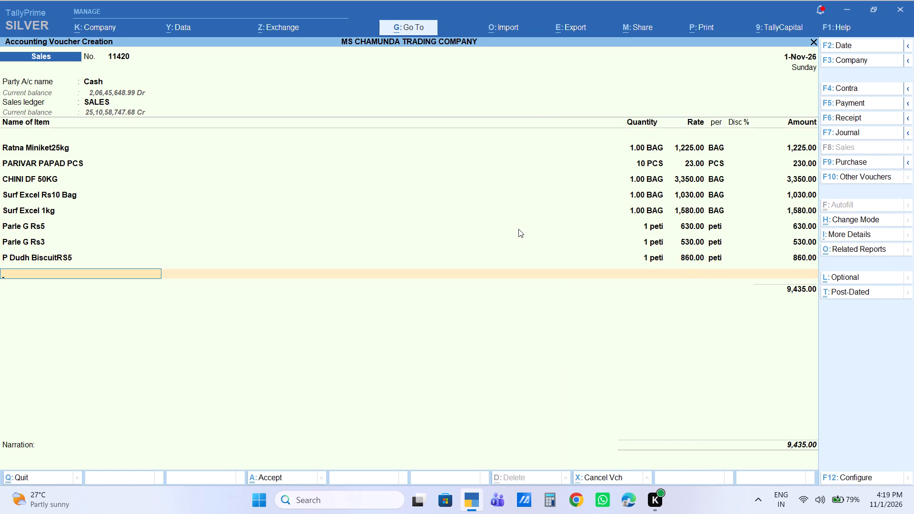
# End the item list and add the Labour Charge ledger with an amount of 16.
pyautogui.press('Return')
pyautogui.press('l')
pyautogui.press('Down')
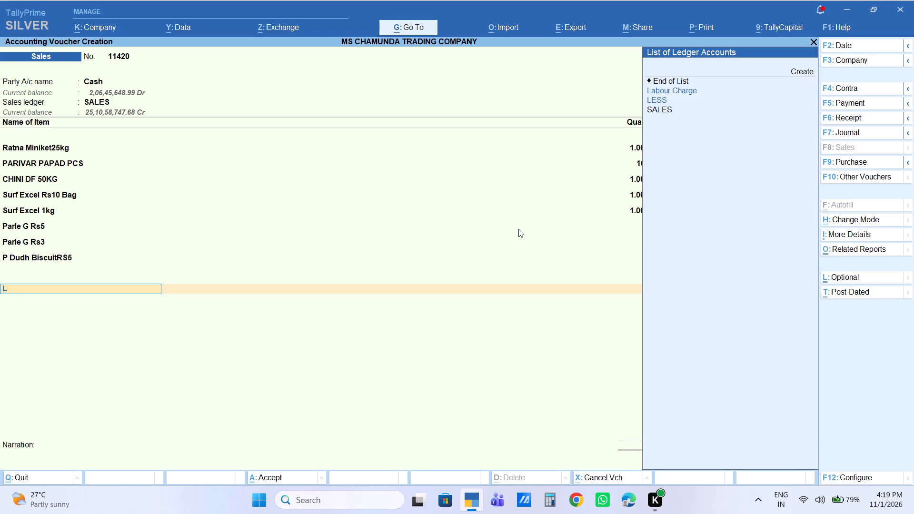
pyautogui.press('Return')
pyautogui.press('Return')
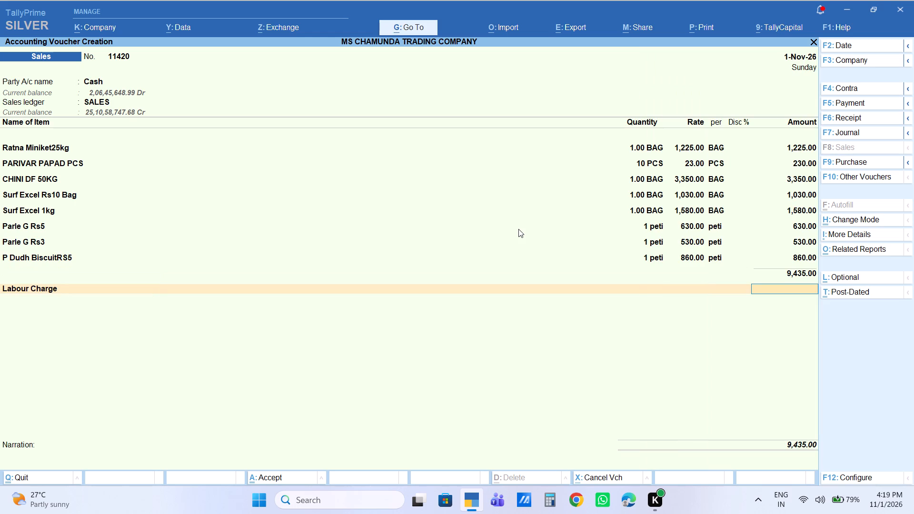
pyautogui.write('16')
pyautogui.press('Return')
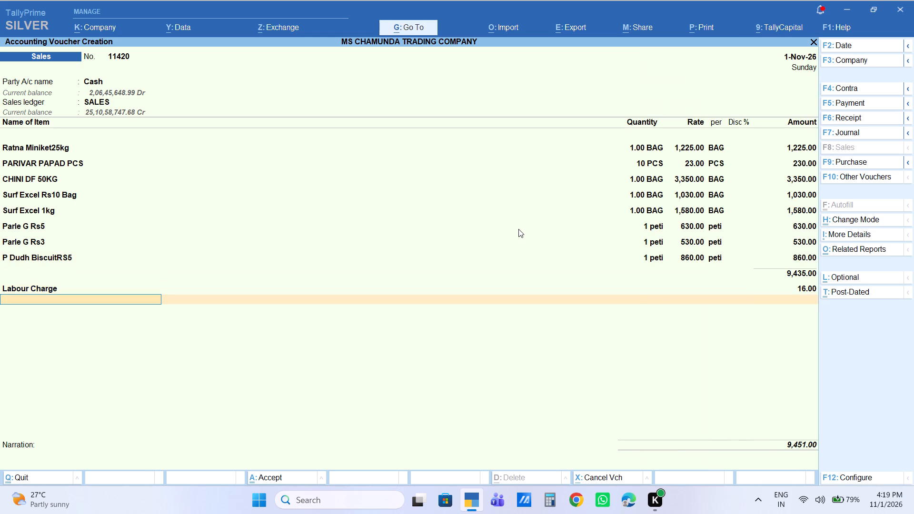
# Go back from the Labour Charge entry to the empty item line below P Dudh BiscuitRS5.
pyautogui.press('BackSpace')
pyautogui.press('BackSpace')
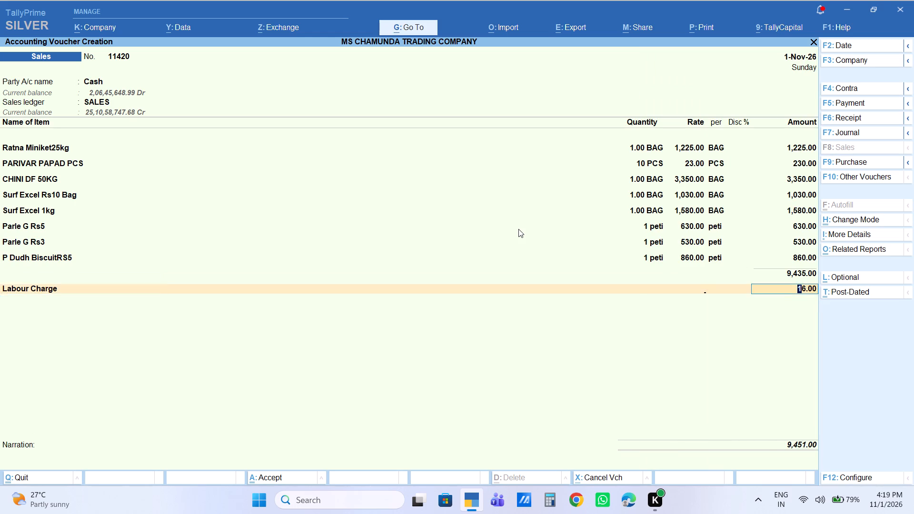
pyautogui.press('BackSpace')
pyautogui.press('BackSpace')
pyautogui.press('Return')
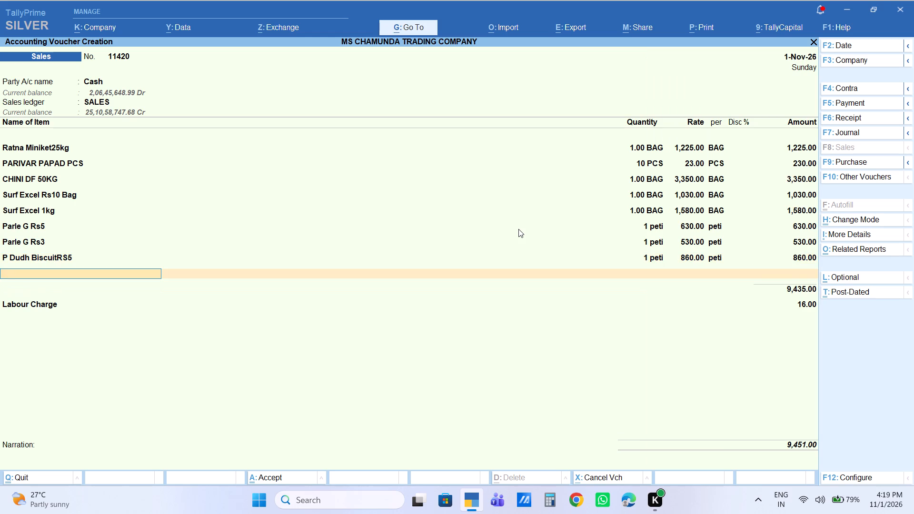
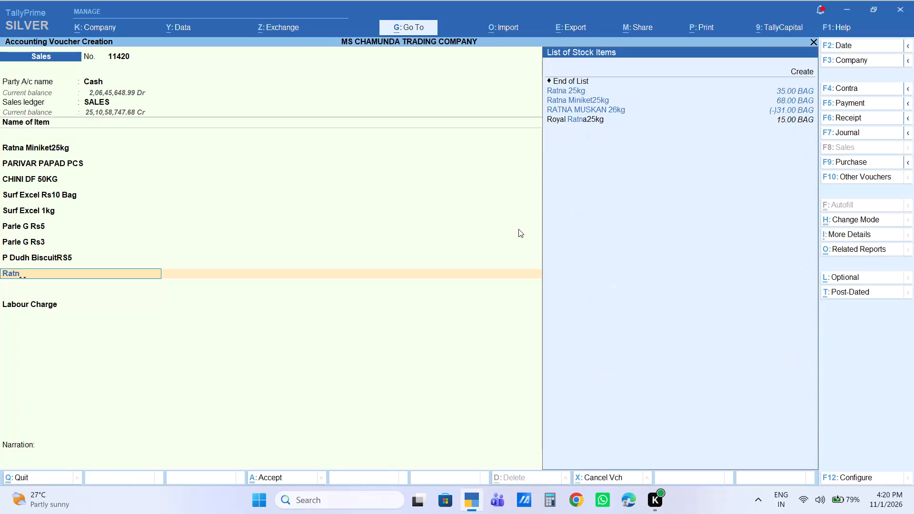
# Add the stock item Ratna Miniket25kg with a quantity of 1 bag and an amount of 1225.
pyautogui.press('Down')
pyautogui.press('Down')
pyautogui.press('Return')
pyautogui.press('1')
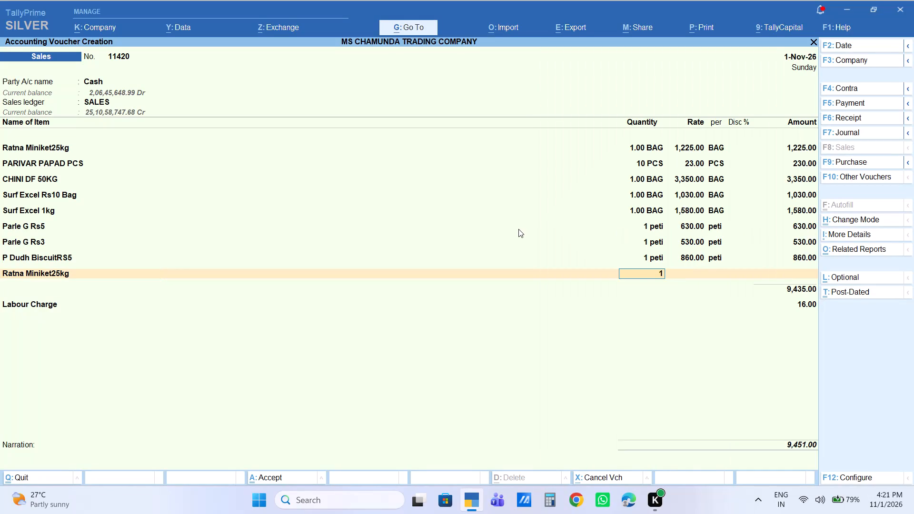
pyautogui.press('Return')
pyautogui.press('Return')
pyautogui.press('Return')
pyautogui.press('Return')
pyautogui.write('1225')
pyautogui.press('Return')
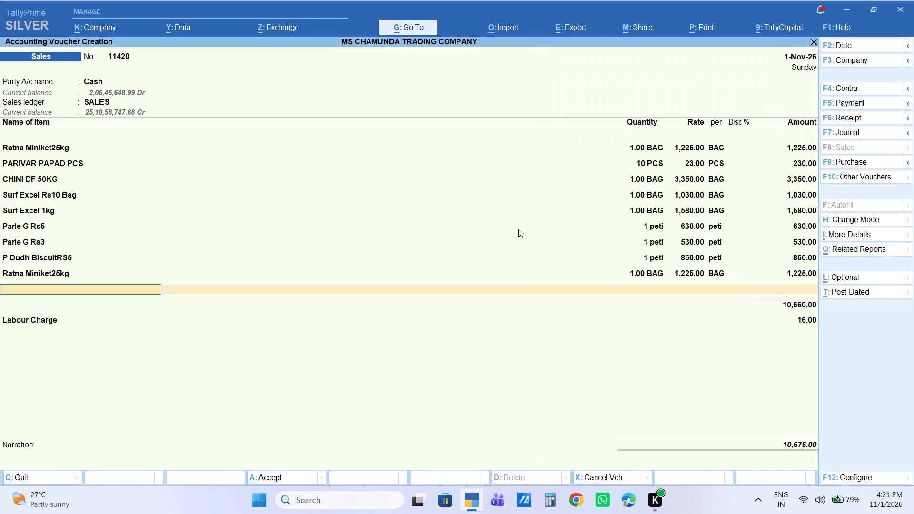
# Add the stock item Round Mombatti with a quantity of 40 BDL at the default rate of 45.
pyautogui.write('mom')
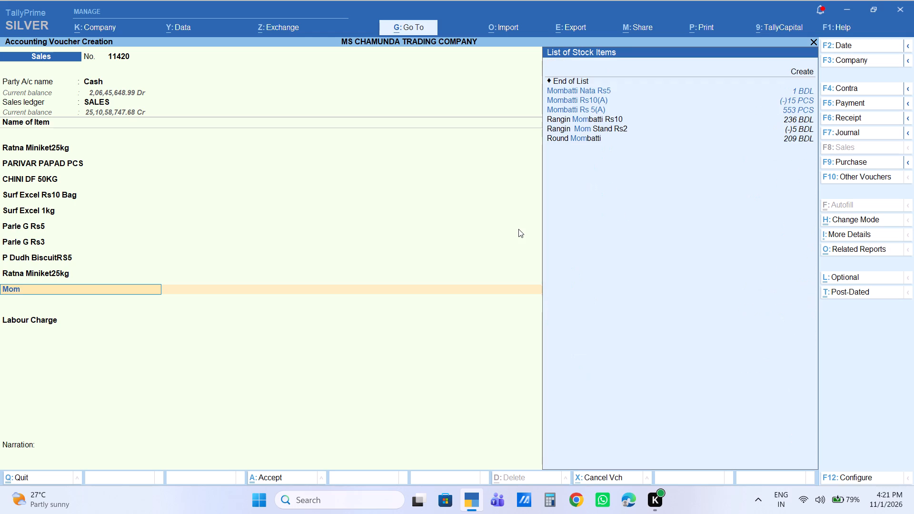
pyautogui.press('Down')
pyautogui.press('Down')
pyautogui.press('Down')
pyautogui.press('Down')
pyautogui.press('Down')
pyautogui.press('Down')
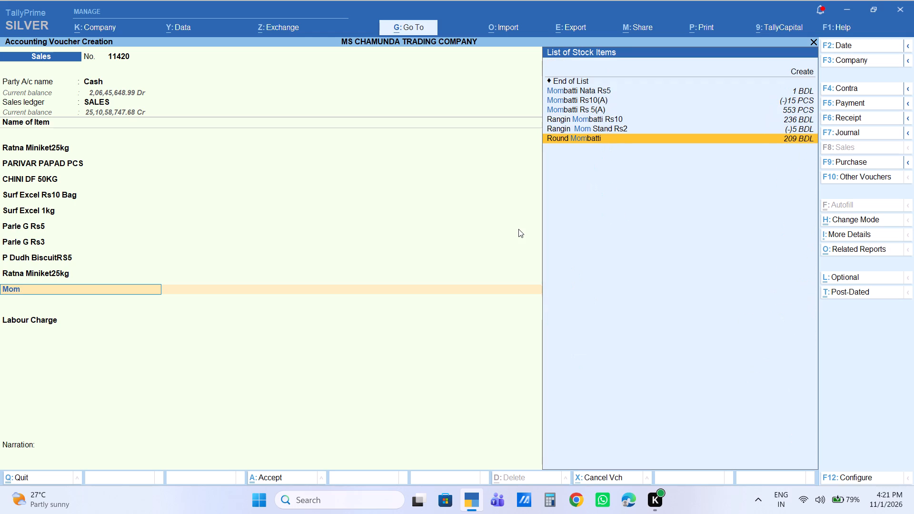
pyautogui.press('Return')
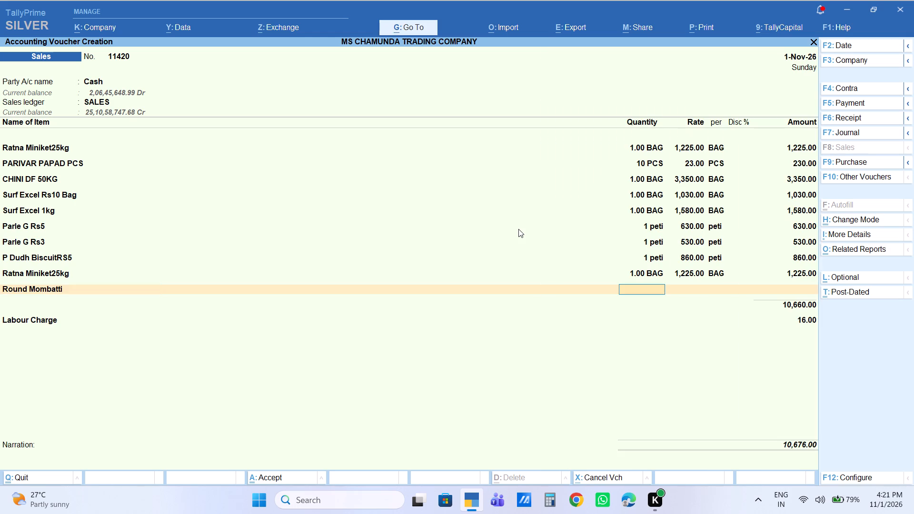
pyautogui.write('40')
pyautogui.press('Return')
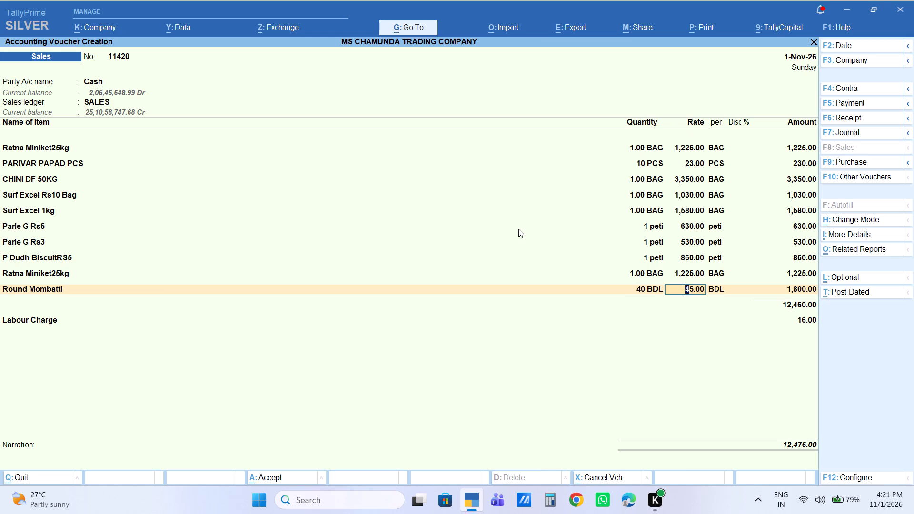
pyautogui.press('Return')
pyautogui.press('Return')
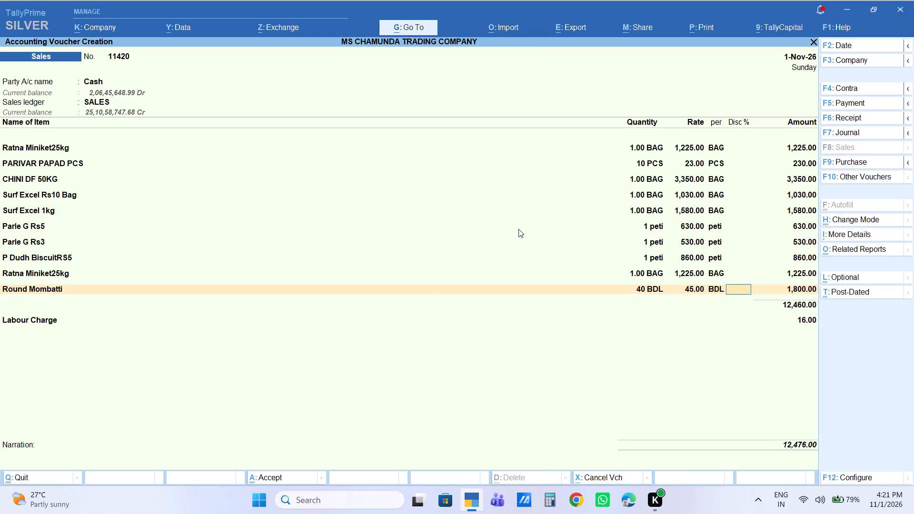
pyautogui.press('Return')
# Go back on the Round Mombatti line and set its quantity to 20 BDL and its rate to 40.
pyautogui.press('BackSpace')
pyautogui.press('BackSpace')
pyautogui.press('BackSpace')
pyautogui.press('BackSpace')
pyautogui.write('20')
pyautogui.press('Return')
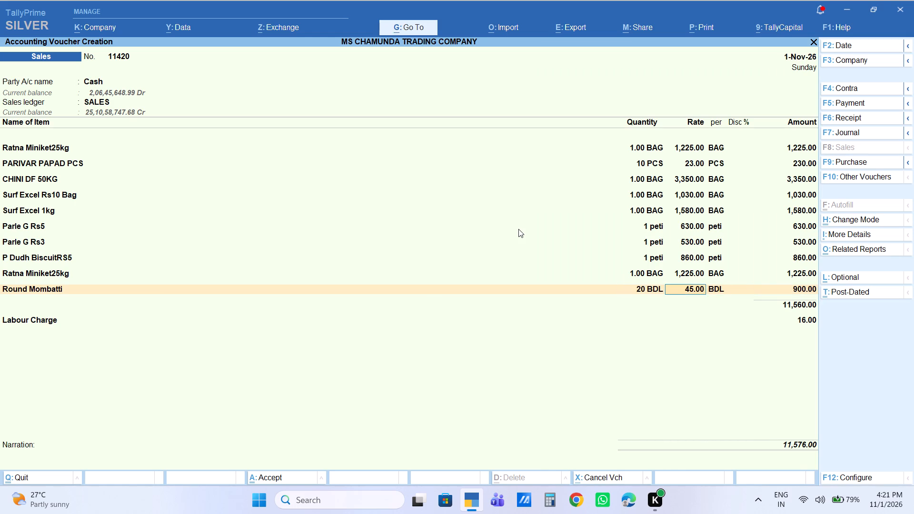
pyautogui.write('40')
pyautogui.press('Return')
pyautogui.press('Return')
pyautogui.press('Return')
pyautogui.press('Return')
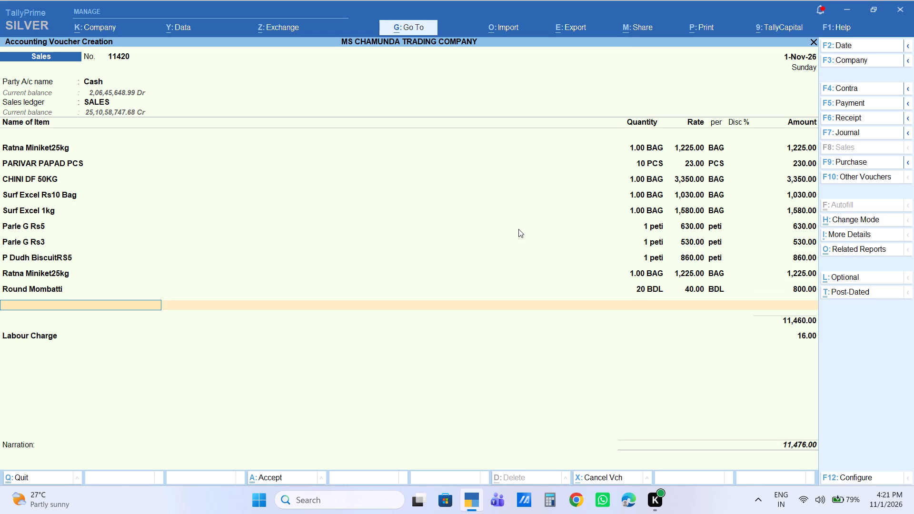
# Add the stock item Hathi 200ml with a quantity of 1 peti and an amount of 2520.
pyautogui.write('hathi20')
pyautogui.press('Return')
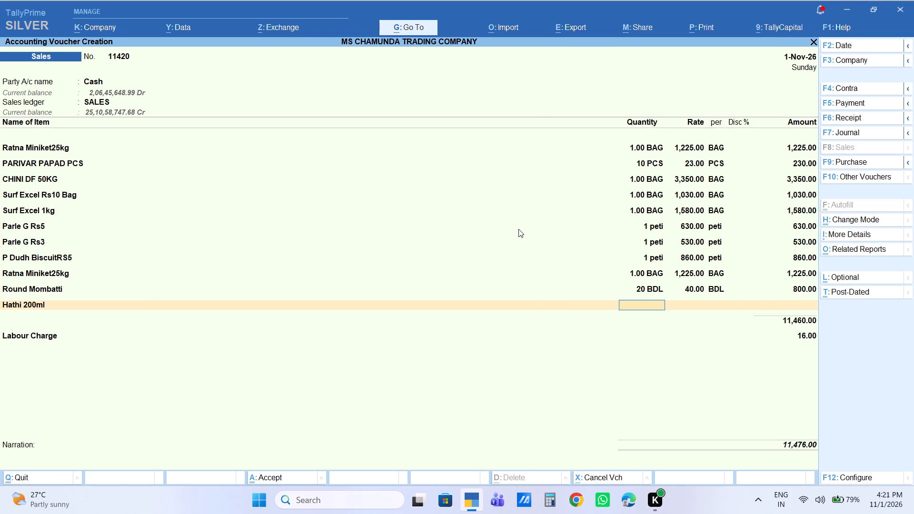
pyautogui.press('1')
pyautogui.press('Return')
pyautogui.press('Return')
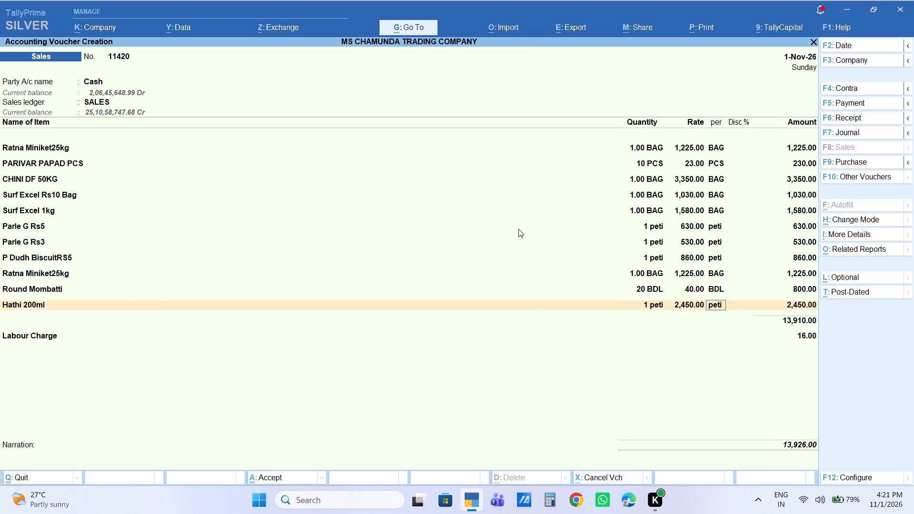
pyautogui.press('Return')
pyautogui.press('Return')
pyautogui.write('25')
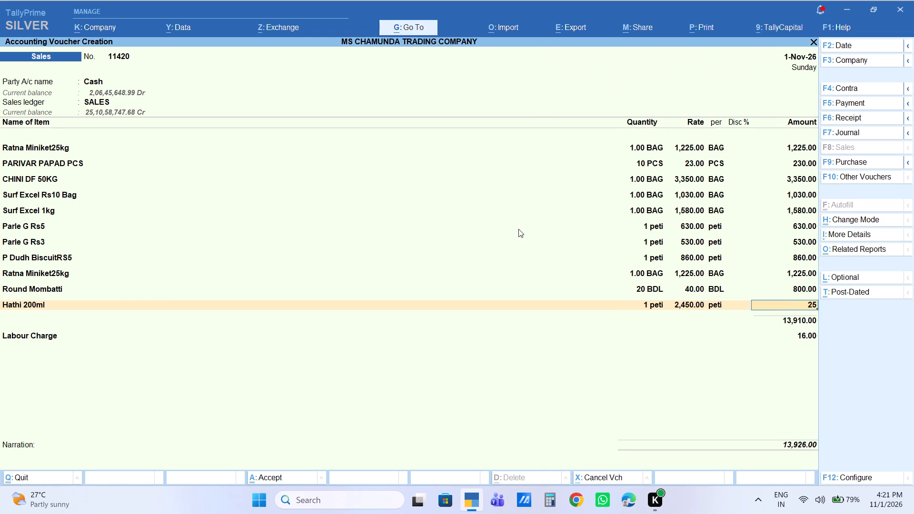
pyautogui.write('20')
pyautogui.press('Return')
# End the item list and set the Labour Charge ledger amount to 20.
pyautogui.press('Return')
pyautogui.write('la')
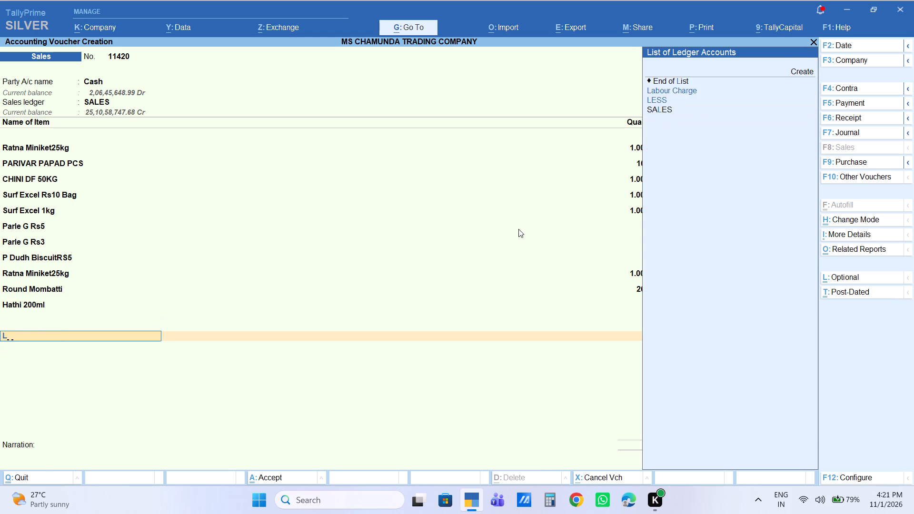
pyautogui.press('Return')
pyautogui.press('Return')
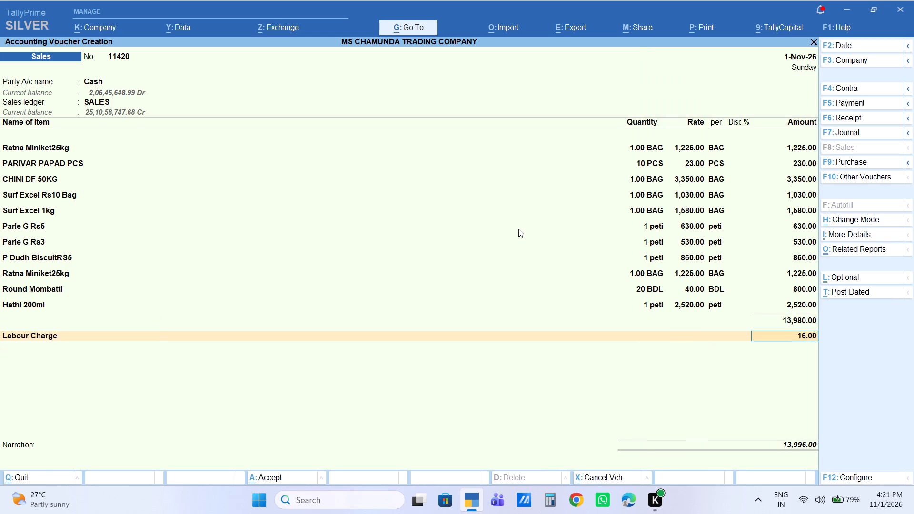
pyautogui.write('20')
pyautogui.press('Return')
pyautogui.press('Return')
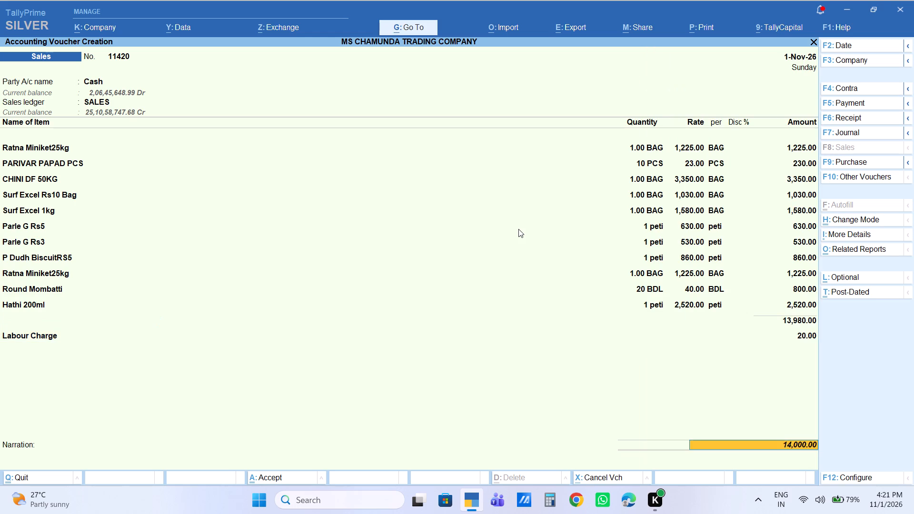
# Leave the narration empty and save sales voucher 11420.
pyautogui.press('Return')
pyautogui.press('Return')
pyautogui.press('Return')
pyautogui.press('Return')
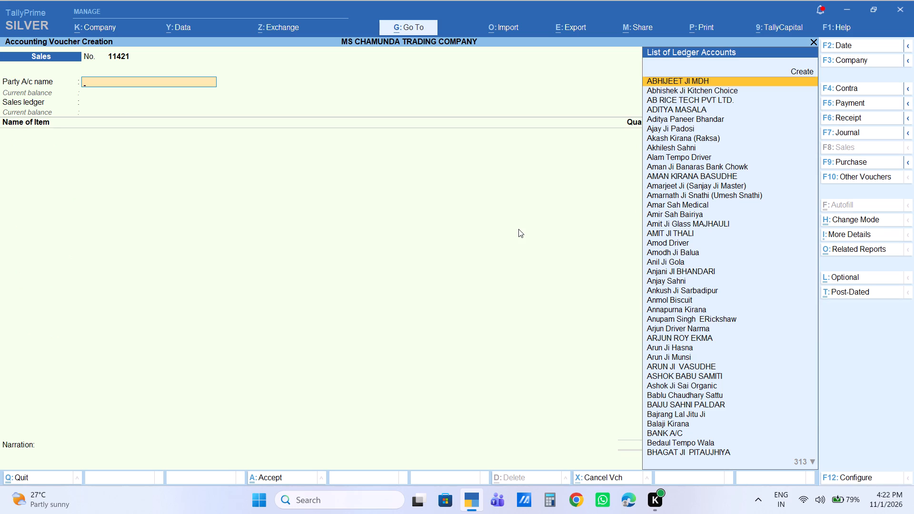
# Set up the new sales voucher with Cash as the party account and SALES as the sales ledger.
pyautogui.write('cas')
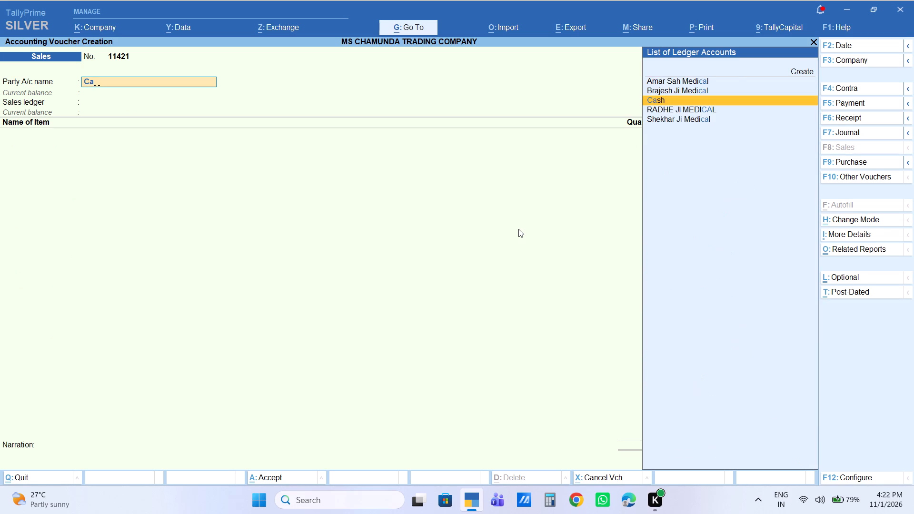
pyautogui.press('Return')
pyautogui.press('Return')
pyautogui.press('Return')
pyautogui.press('Return')
pyautogui.press('Return')
pyautogui.press('Return')
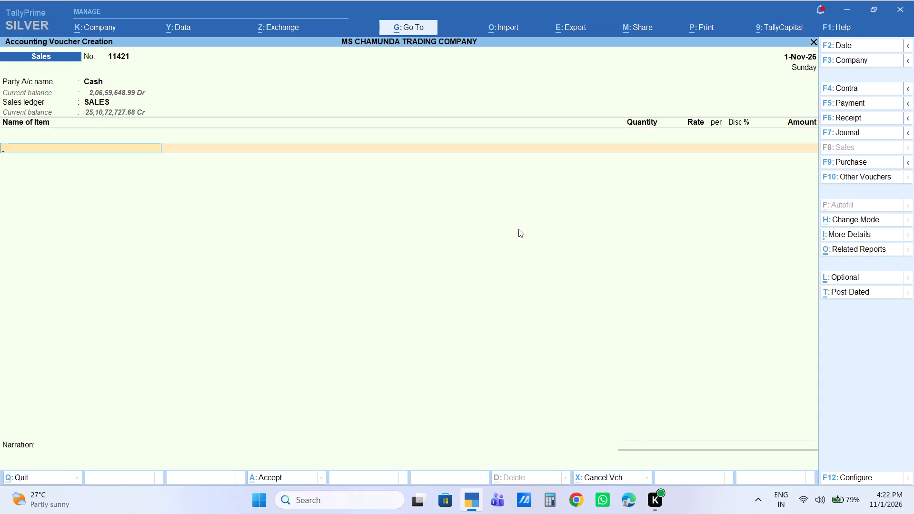
# Add the stock item Sahnai Tina with a quantity of 3 TINA and an amount of 6480.
pyautogui.write('sahnai')
pyautogui.press('Down')
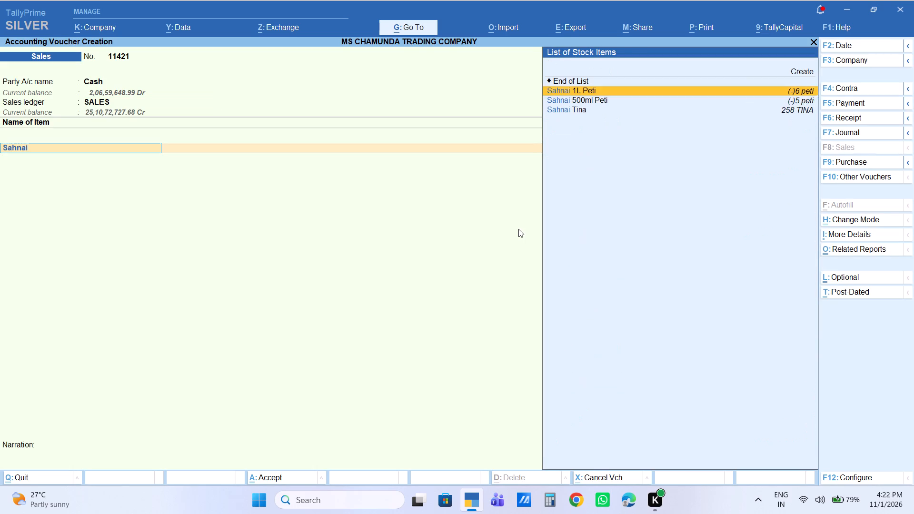
pyautogui.press('Down')
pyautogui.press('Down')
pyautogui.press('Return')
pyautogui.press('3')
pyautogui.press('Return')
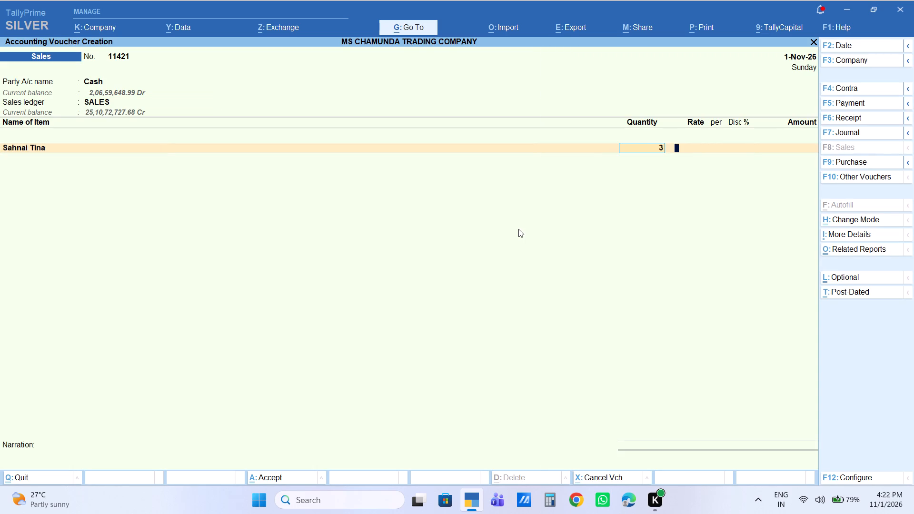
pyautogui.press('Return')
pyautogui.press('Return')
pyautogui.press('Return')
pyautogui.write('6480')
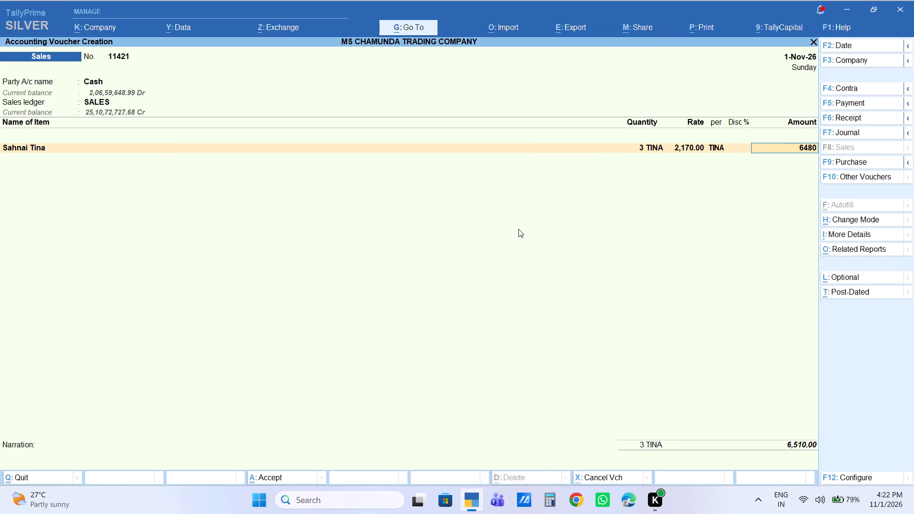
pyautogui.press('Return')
# End the item list and add the Labour Charge ledger with an amount of 6.
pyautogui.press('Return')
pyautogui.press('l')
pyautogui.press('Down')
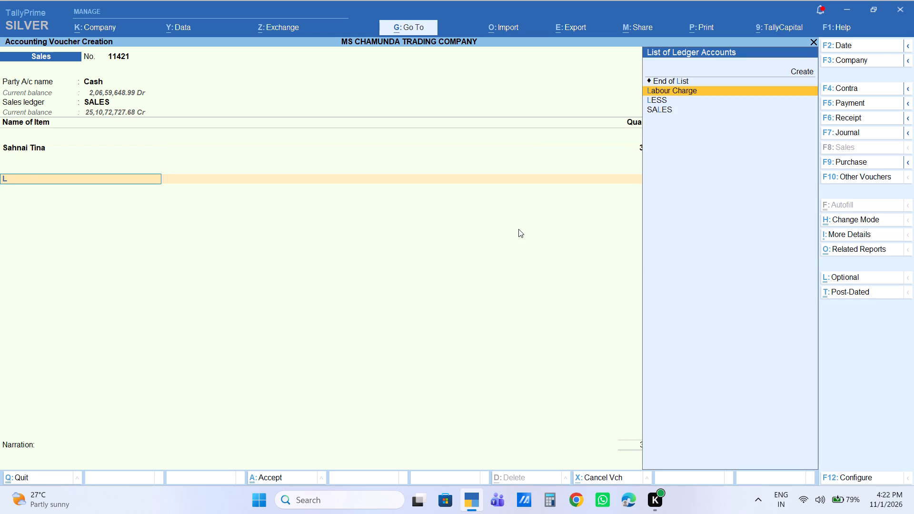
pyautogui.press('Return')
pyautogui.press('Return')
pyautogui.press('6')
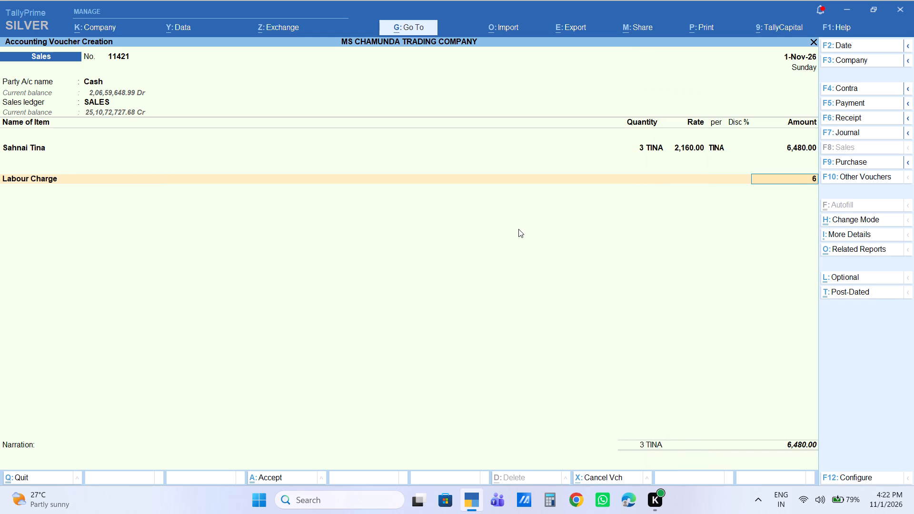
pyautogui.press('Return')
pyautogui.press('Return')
# Leave the narration empty and save sales voucher 11421.
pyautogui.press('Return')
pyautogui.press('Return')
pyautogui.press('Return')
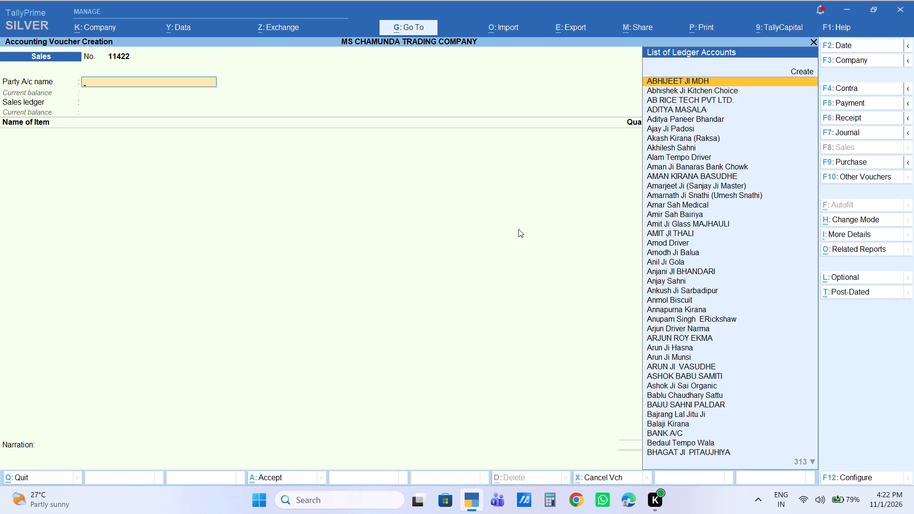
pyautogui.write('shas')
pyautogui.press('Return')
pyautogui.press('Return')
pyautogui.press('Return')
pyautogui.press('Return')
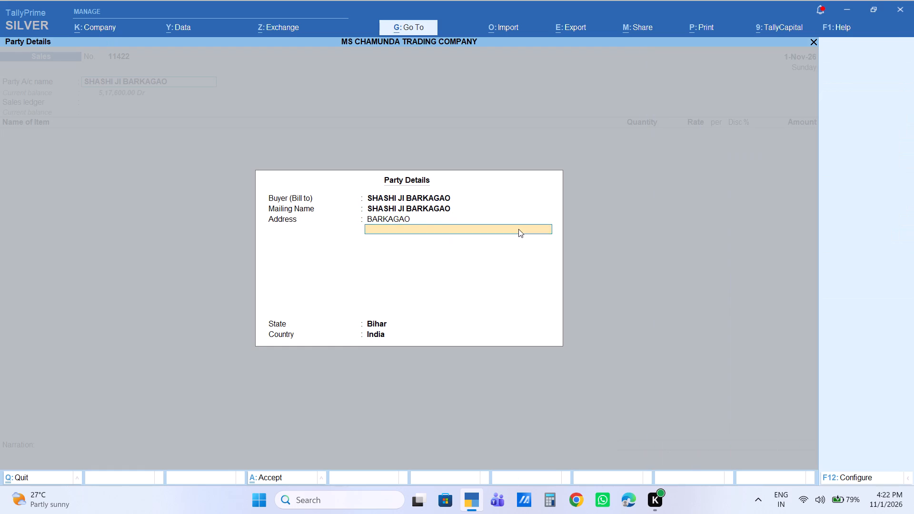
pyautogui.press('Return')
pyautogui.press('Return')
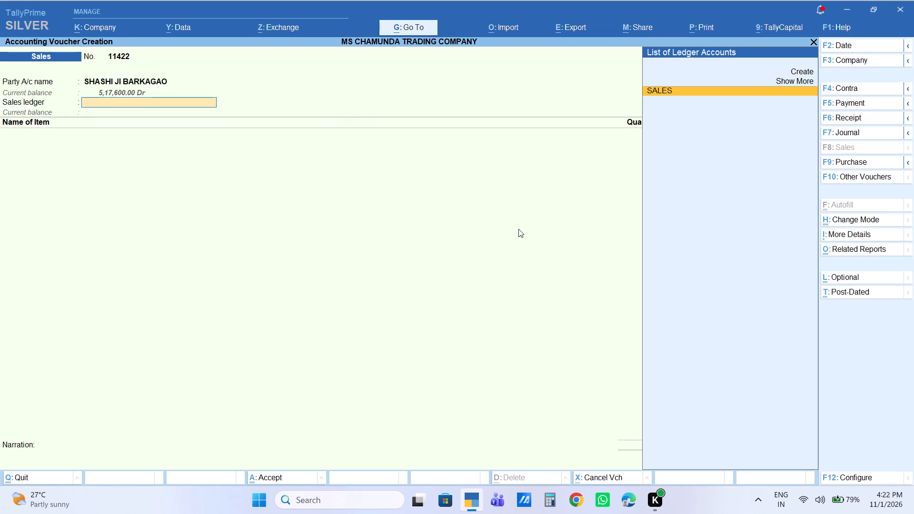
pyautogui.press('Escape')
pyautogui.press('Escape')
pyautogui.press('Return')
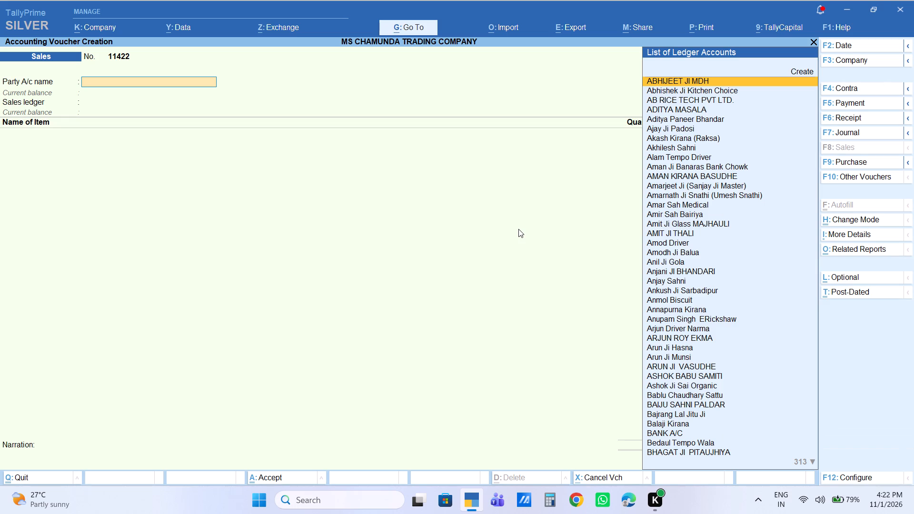
# Create a new party ledger from voucher 11422, naming it with the customer's name and the locality Paharpur, without an alias.
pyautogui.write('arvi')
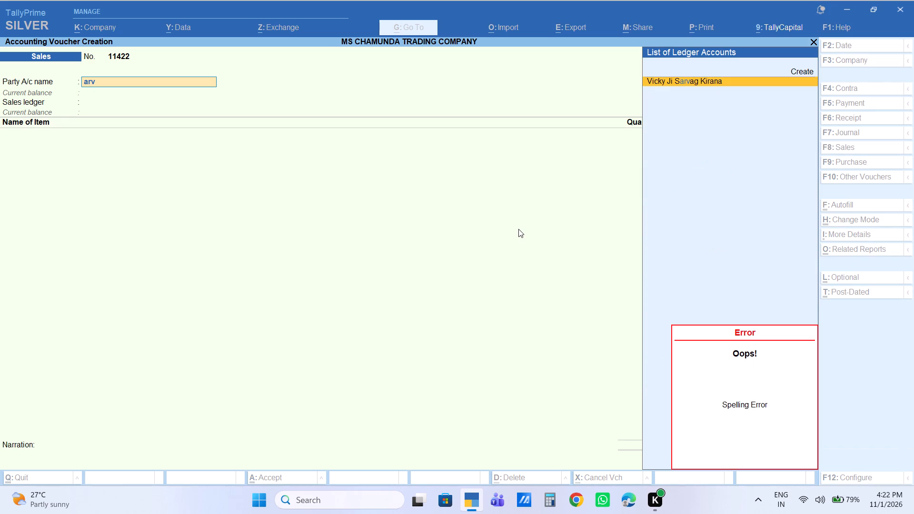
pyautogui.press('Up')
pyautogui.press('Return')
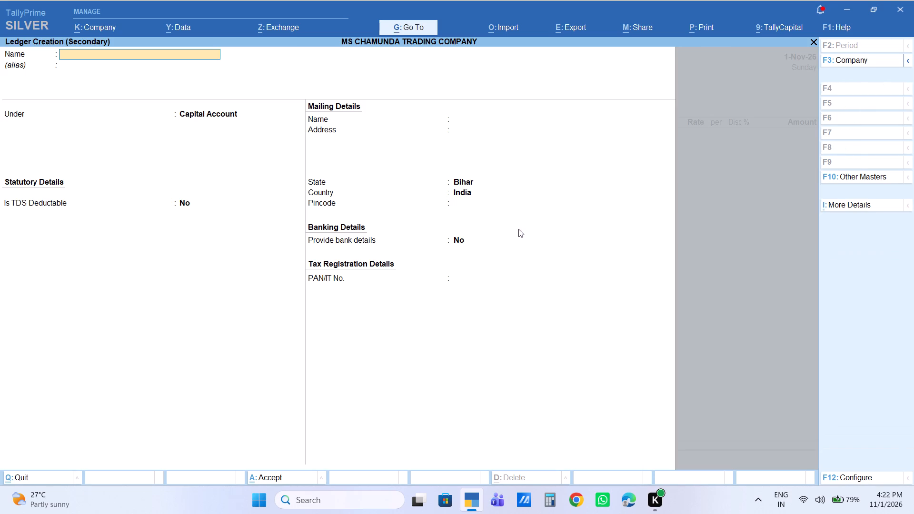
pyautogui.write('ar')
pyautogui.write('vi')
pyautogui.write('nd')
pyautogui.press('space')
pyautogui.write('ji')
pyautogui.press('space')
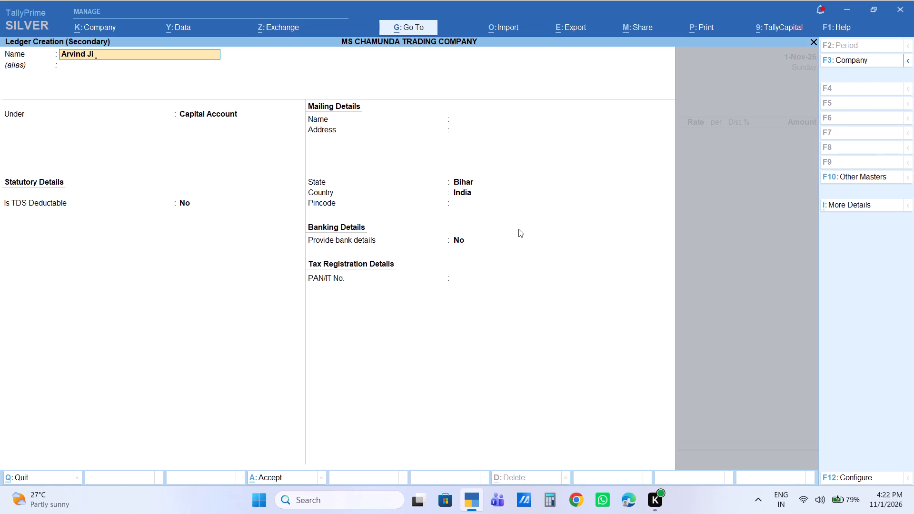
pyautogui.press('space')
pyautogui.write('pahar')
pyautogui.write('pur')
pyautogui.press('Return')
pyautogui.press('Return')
# Place the new ledger under Sundry Debtors, keep the default balance, mailing and banking details, and save it.
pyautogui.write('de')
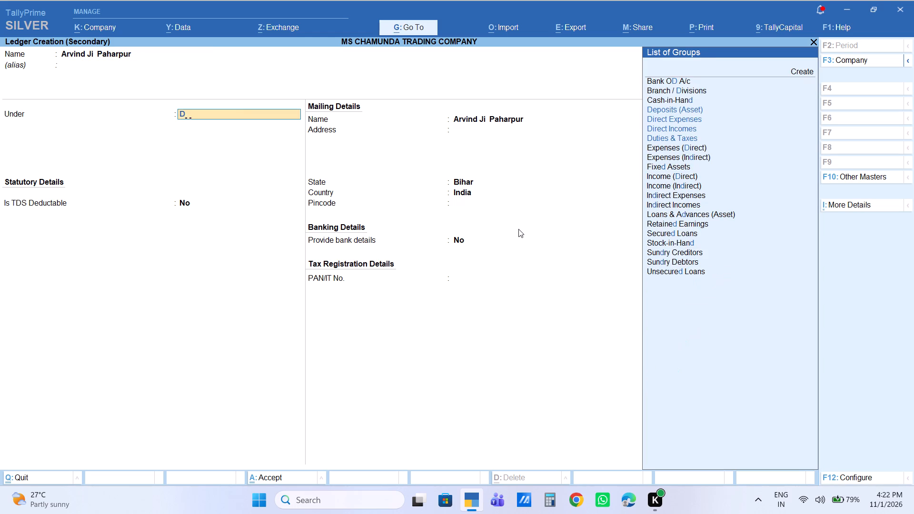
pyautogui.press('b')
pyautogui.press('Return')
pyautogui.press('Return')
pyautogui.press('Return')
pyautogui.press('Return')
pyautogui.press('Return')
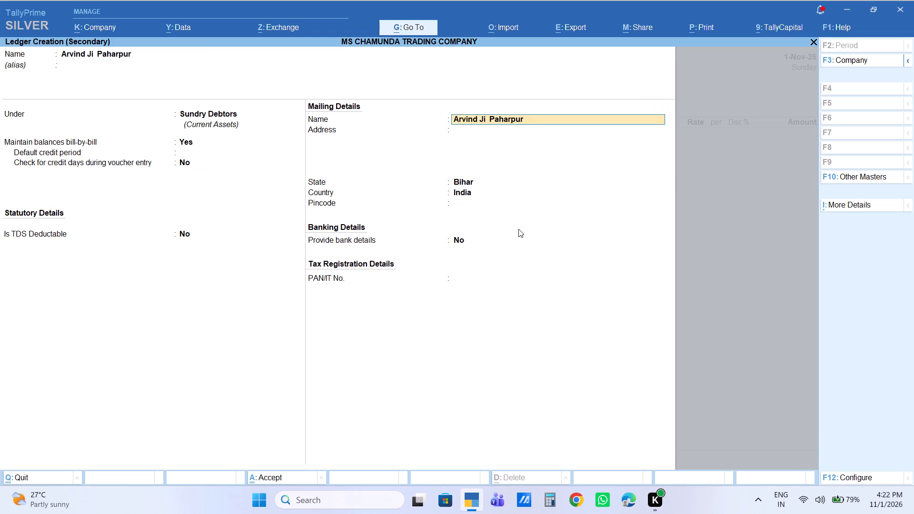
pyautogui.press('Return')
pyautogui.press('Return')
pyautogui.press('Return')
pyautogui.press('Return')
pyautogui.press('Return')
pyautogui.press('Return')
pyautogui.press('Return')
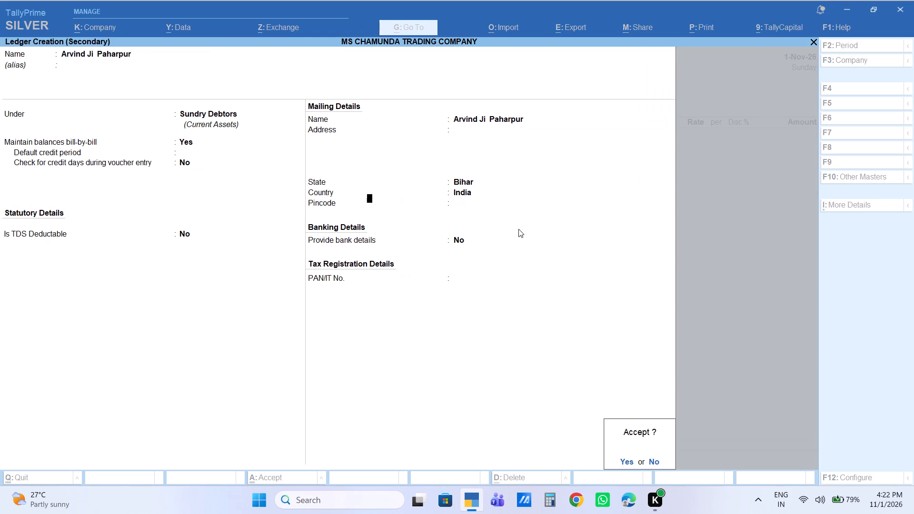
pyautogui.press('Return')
# Use the new customer ledger as the party account and SALES as the sales ledger.
pyautogui.press('Return')
pyautogui.press('Return')
pyautogui.press('Return')
pyautogui.press('Return')
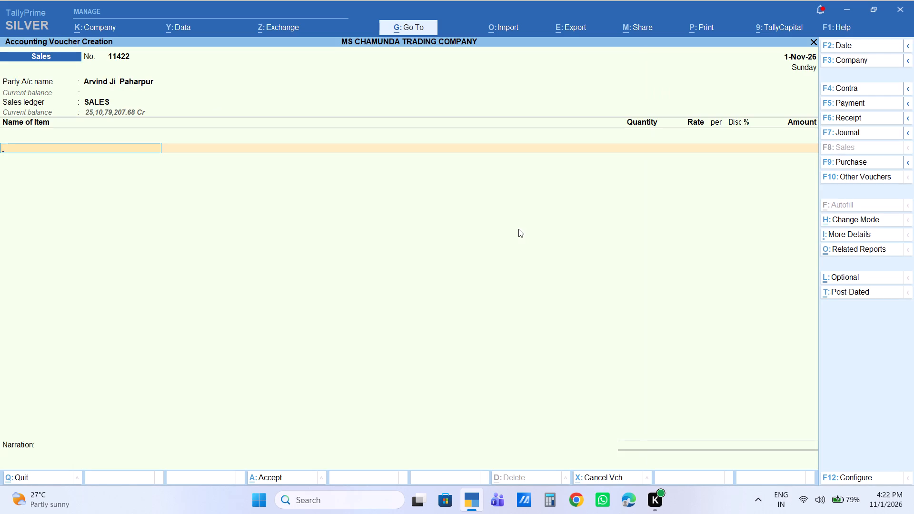
# Add the stock item CHANA DAL30KG with a quantity of 1 BAG at the rate of 2,700.
pyautogui.write('channan da')
pyautogui.press('Down')
pyautogui.press('Down')
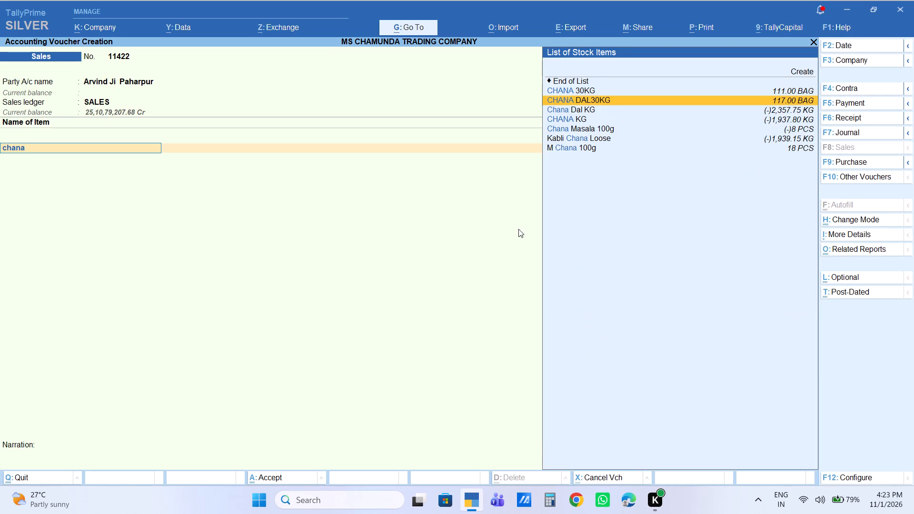
pyautogui.press('Return')
pyautogui.press('1')
pyautogui.press('Return')
pyautogui.press('Return')
pyautogui.press('Return')
pyautogui.press('Return')
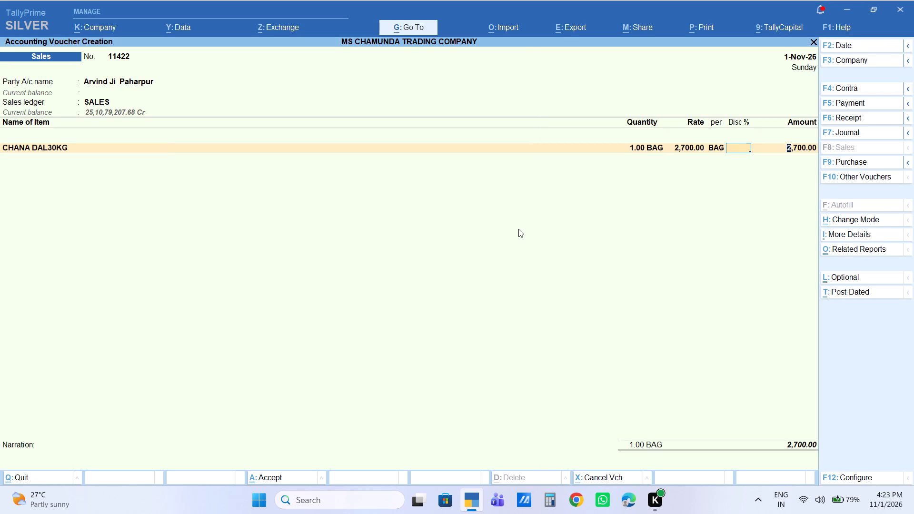
pyautogui.press('Return')
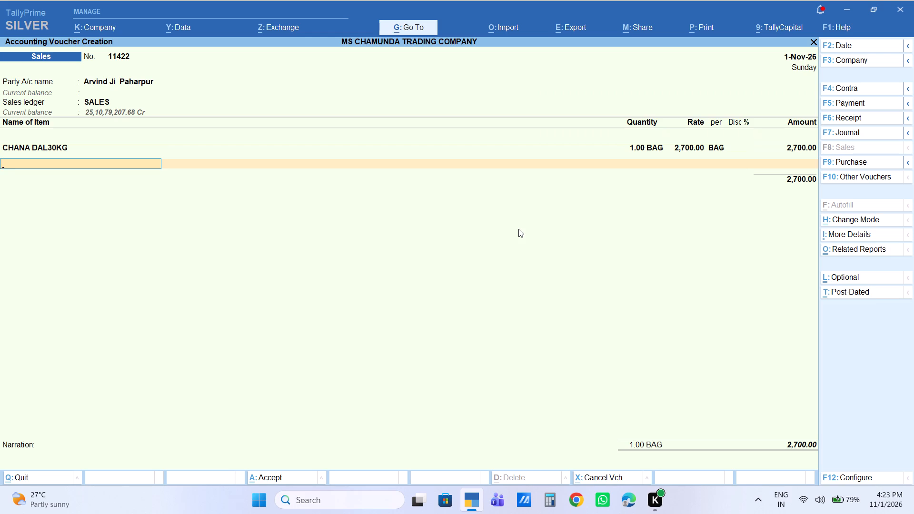
# Add the stock item CHANA 30KG with a quantity of 1 BAG and an amount of 2460.
pyautogui.write('channa')
pyautogui.press('Down')
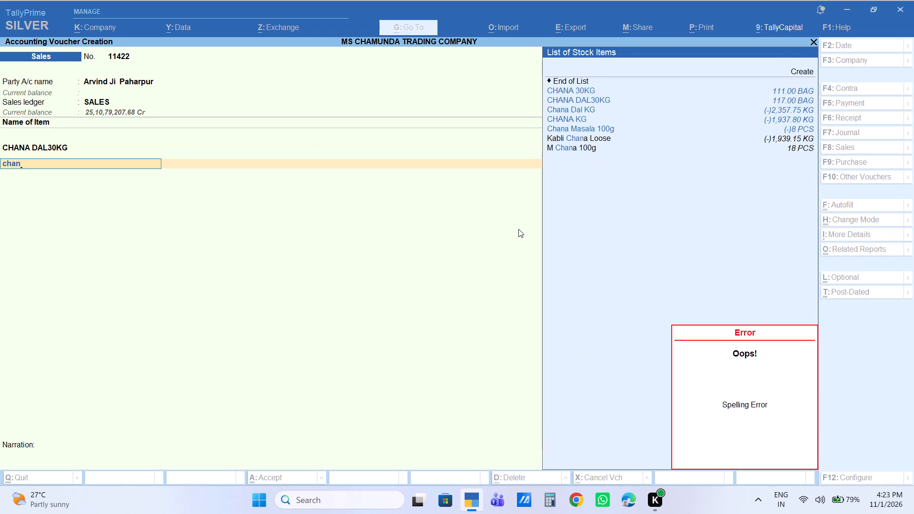
pyautogui.press('Return')
pyautogui.press('1')
pyautogui.press('Return')
pyautogui.press('Return')
pyautogui.press('Return')
pyautogui.press('Return')
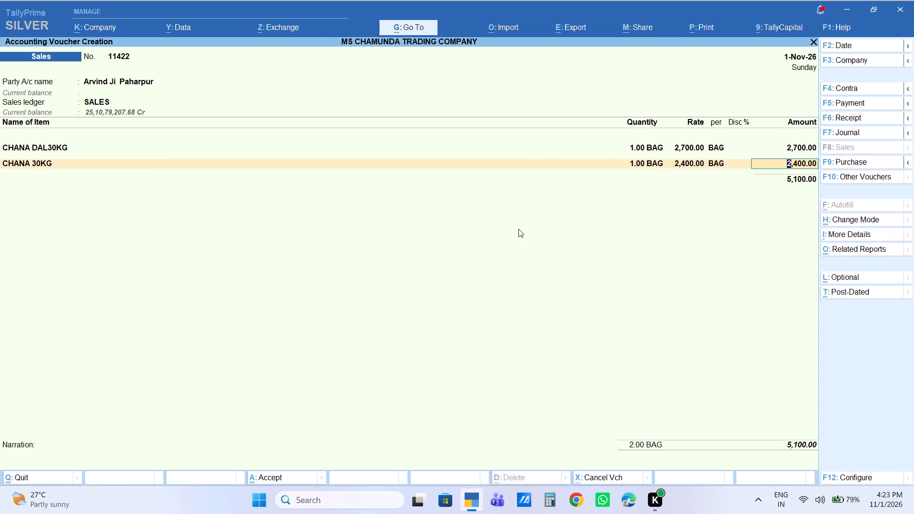
pyautogui.write('2460')
pyautogui.press('Return')
# End the item list and add the Labour Charge ledger with an amount of 5.
pyautogui.press('Return')
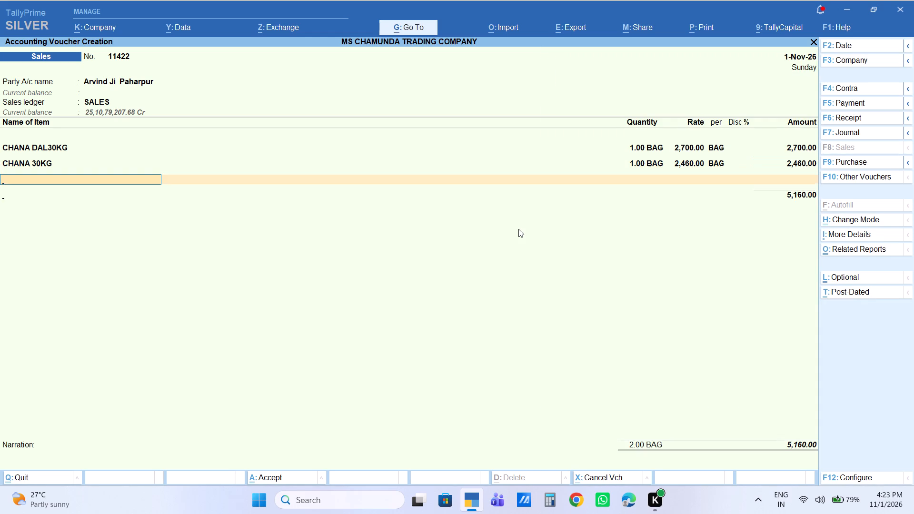
pyautogui.write('la')
pyautogui.press('Return')
pyautogui.press('Return')
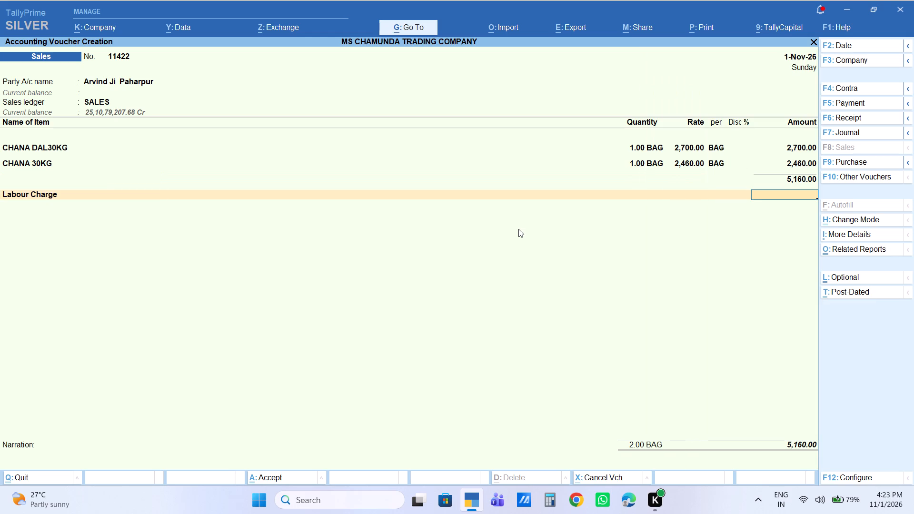
pyautogui.press('5')
pyautogui.press('Return')
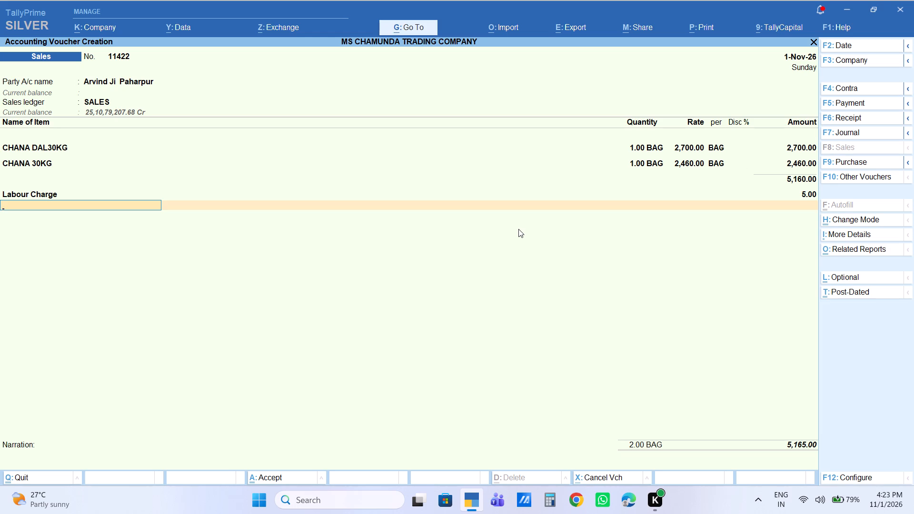
# Leave the narration empty, allocate the full amount to New Ref 11422 in the bill-wise details, and save the sales voucher.
pyautogui.press('Return')
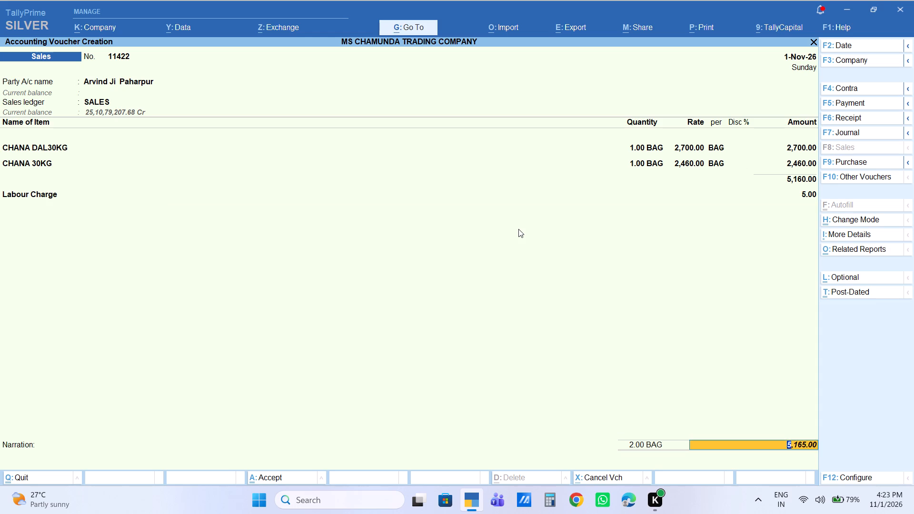
pyautogui.press('Return')
pyautogui.press('Return')
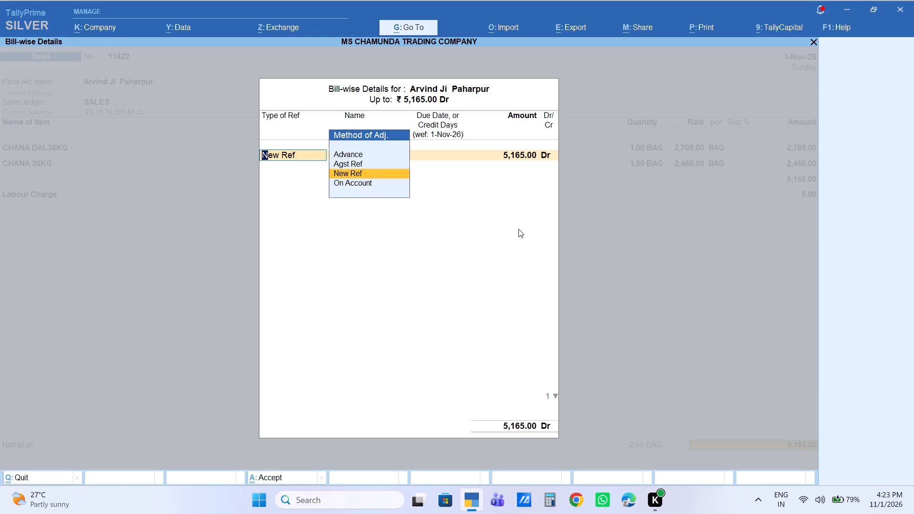
pyautogui.press('Return')
pyautogui.press('Return')
pyautogui.press('Return')
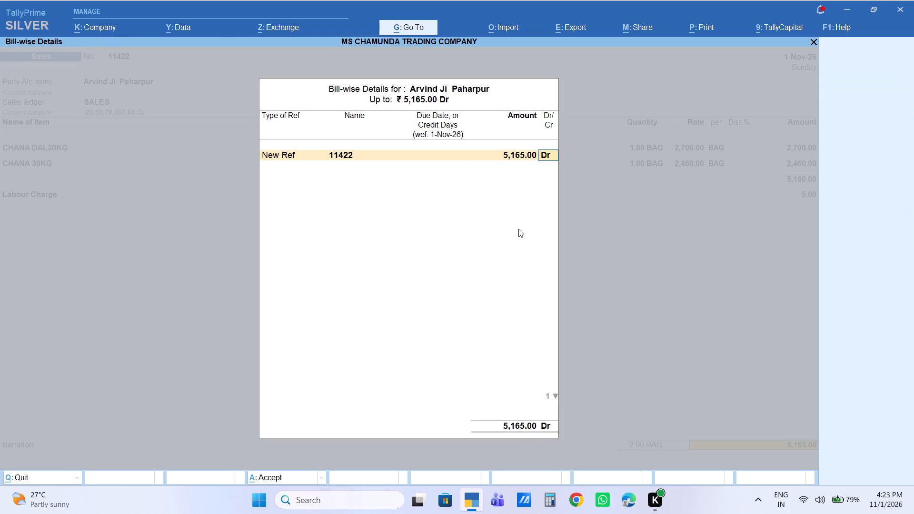
pyautogui.press('Return')
pyautogui.press('Return')
pyautogui.press('Return')
pyautogui.press('Return')
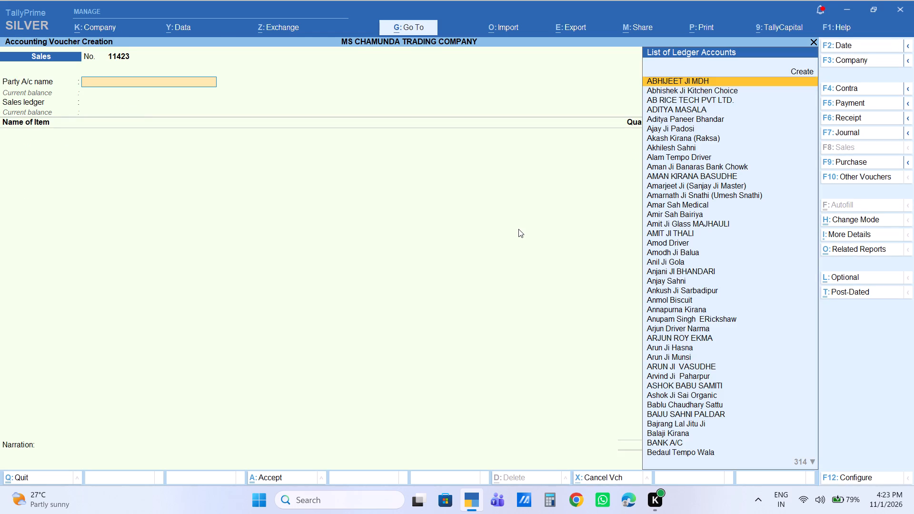
# Leave voucher entry and review the 1-Nov-26 Day Book entries down to the latest sales vouchers.
pyautogui.press('Escape')
pyautogui.press('Escape')
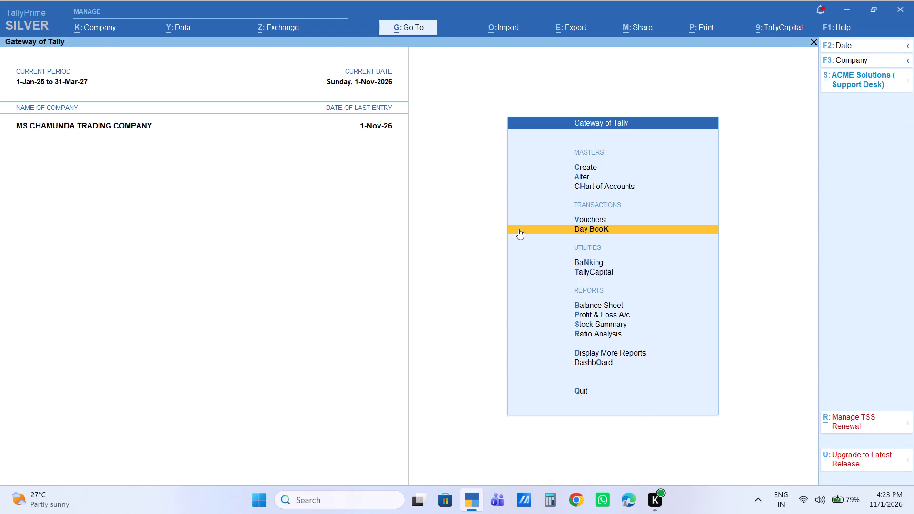
pyautogui.press('Down')
pyautogui.press('Return')
pyautogui.press('Down')
pyautogui.press('Down')
pyautogui.press('Down')
pyautogui.press('Down')
pyautogui.press('Down')
pyautogui.press('Down')
pyautogui.press('Down')
pyautogui.press('Down')
pyautogui.press('Down')
pyautogui.press('Down')
pyautogui.press('Down')
pyautogui.press('Down')
pyautogui.press('Down')
pyautogui.press('Down')
pyautogui.press('Down')
pyautogui.press('Down')
pyautogui.press('Down')
pyautogui.press('Down')
pyautogui.press('Down')
pyautogui.press('Down')
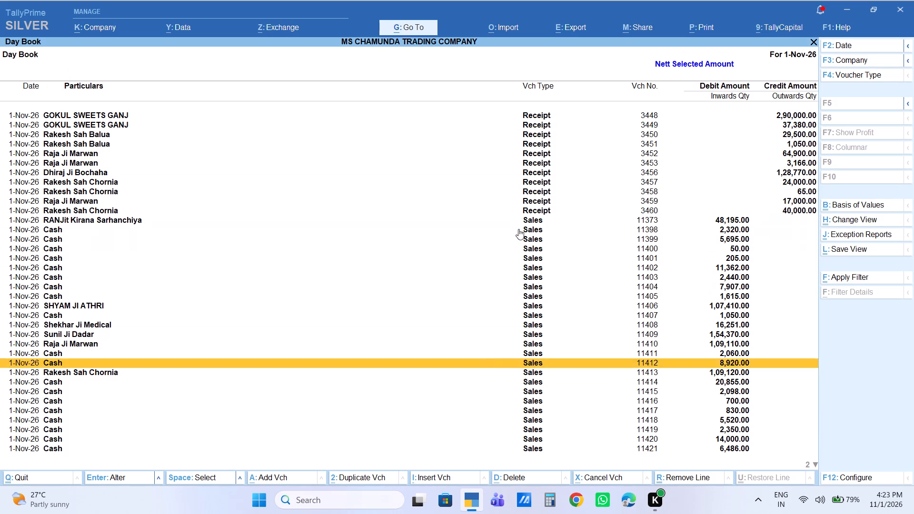
pyautogui.press('Up')
pyautogui.press('Up')
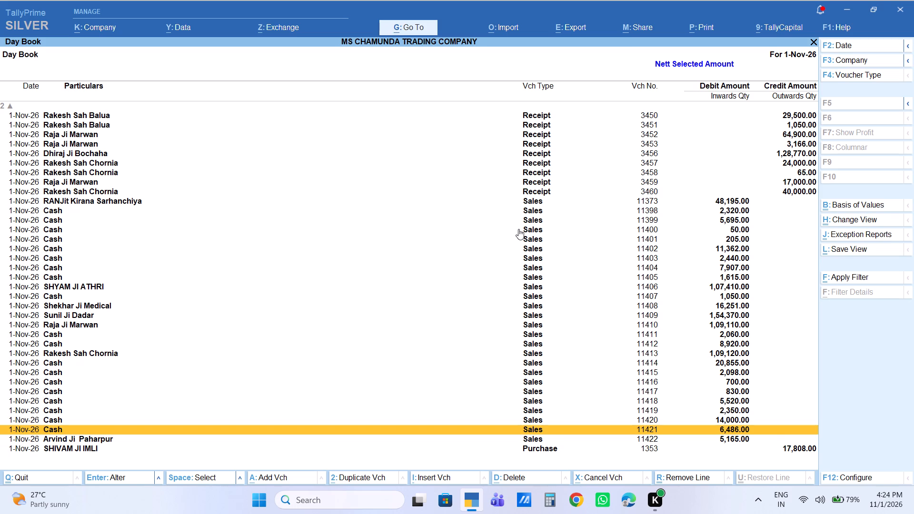
pyautogui.press('Escape')
pyautogui.press('Escape')
pyautogui.press('Escape')
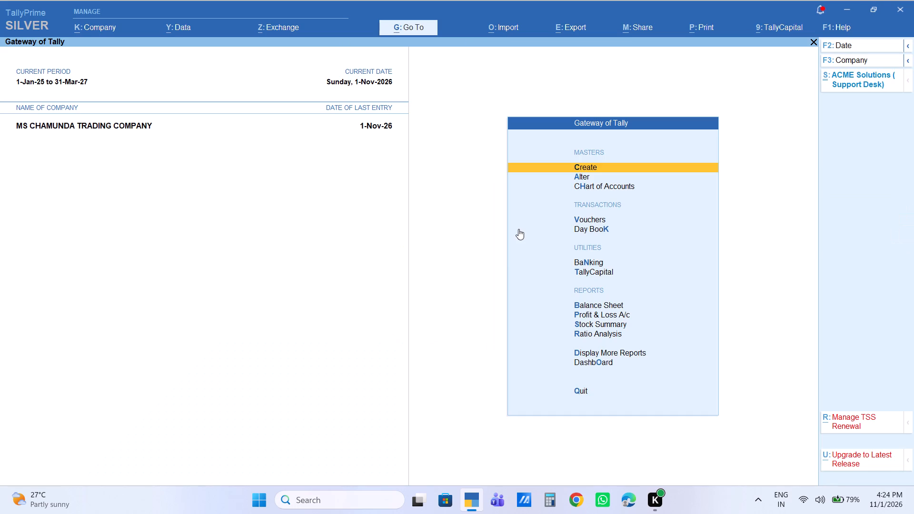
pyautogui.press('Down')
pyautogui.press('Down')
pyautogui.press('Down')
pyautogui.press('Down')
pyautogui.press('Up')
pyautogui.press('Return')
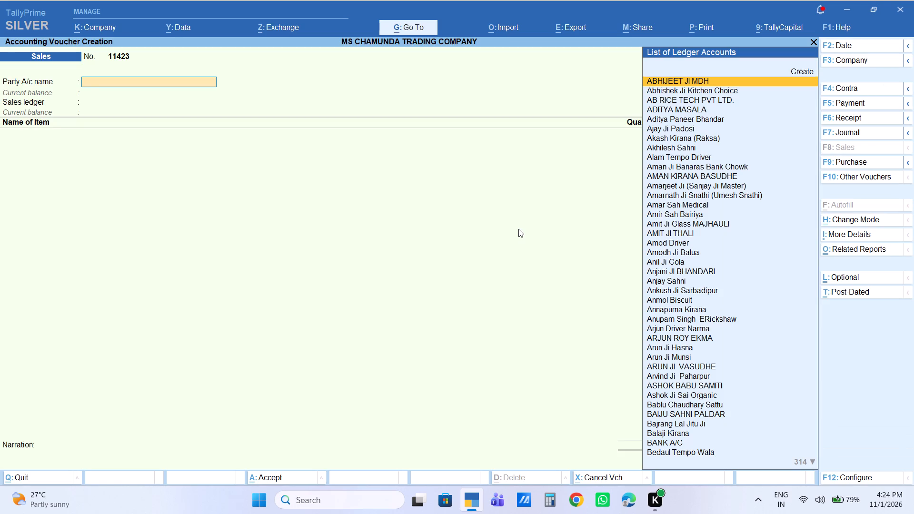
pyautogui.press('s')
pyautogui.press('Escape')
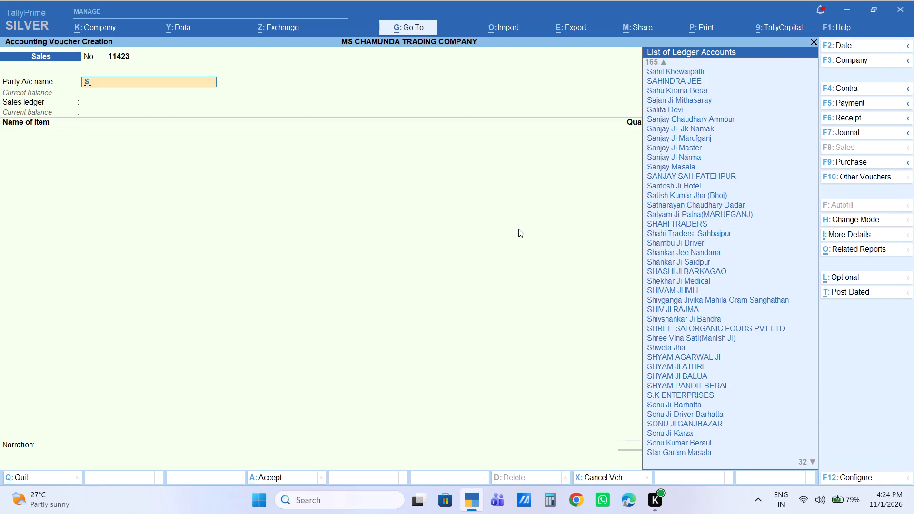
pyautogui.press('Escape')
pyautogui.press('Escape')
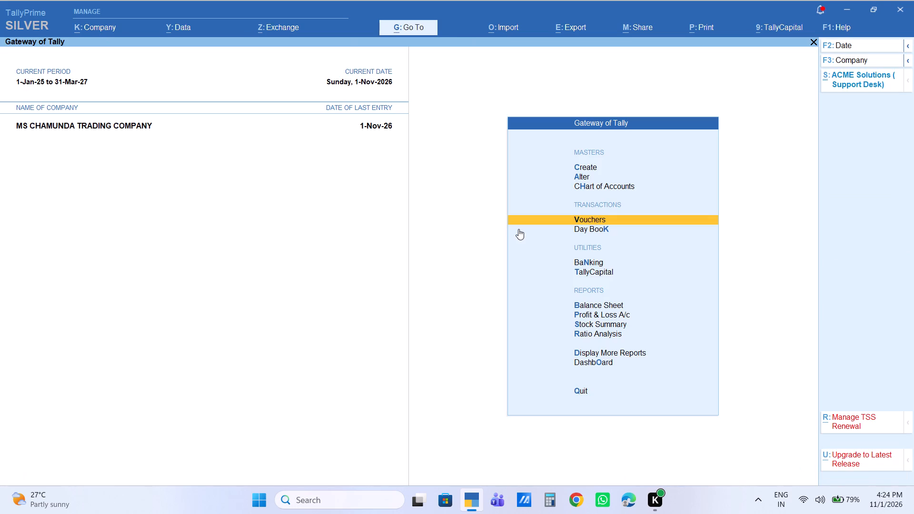
# Open the monthly stock summary for the item R Gold Chai250g from the inventory books.
pyautogui.write('di')
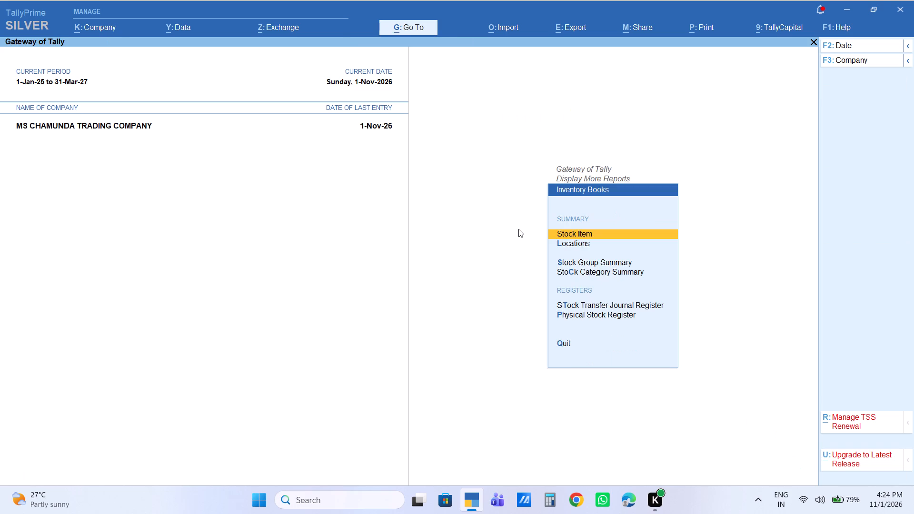
pyautogui.press('Return')
pyautogui.write('r go')
pyautogui.press('Return')
pyautogui.press('Up')
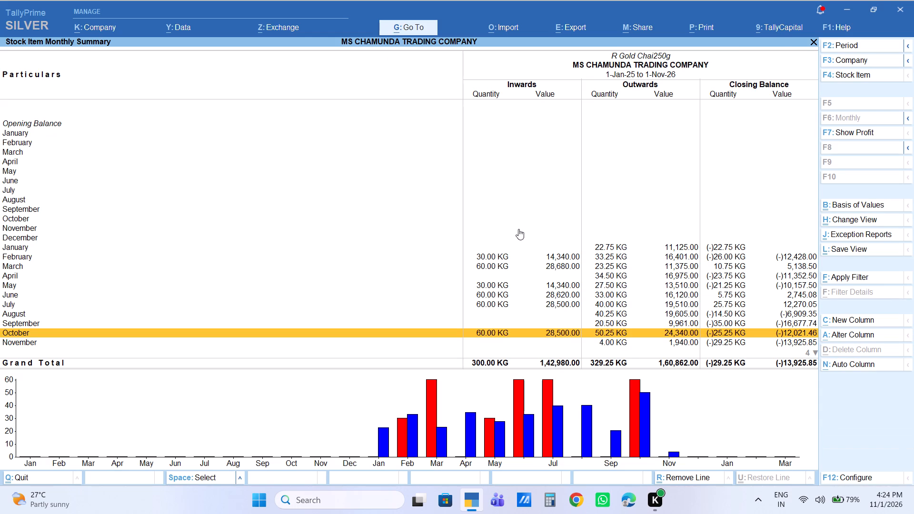
# Examine the October vouchers of R Gold Chai250g and the details of purchase voucher 1328 dated 8-Oct-26.
pyautogui.press('Return')
pyautogui.press('Down')
pyautogui.press('Down')
pyautogui.press('Down')
pyautogui.press('Up')
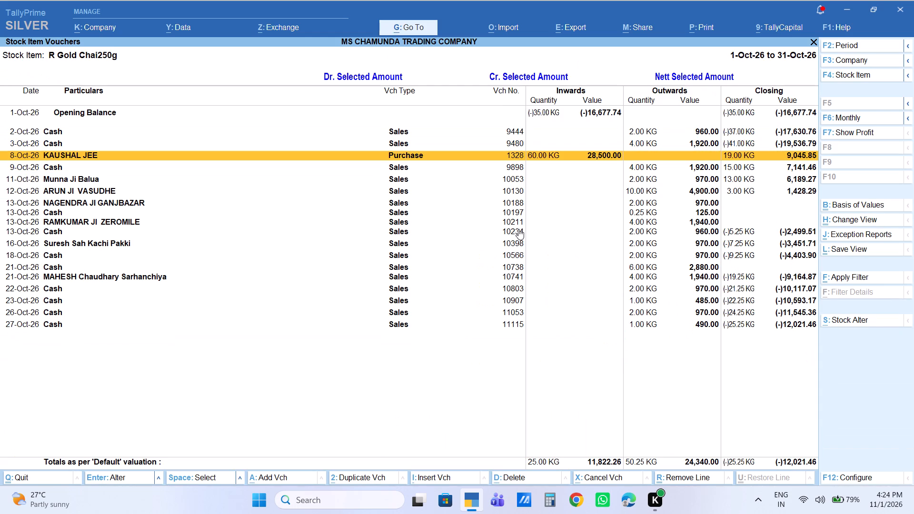
pyautogui.press('Return')
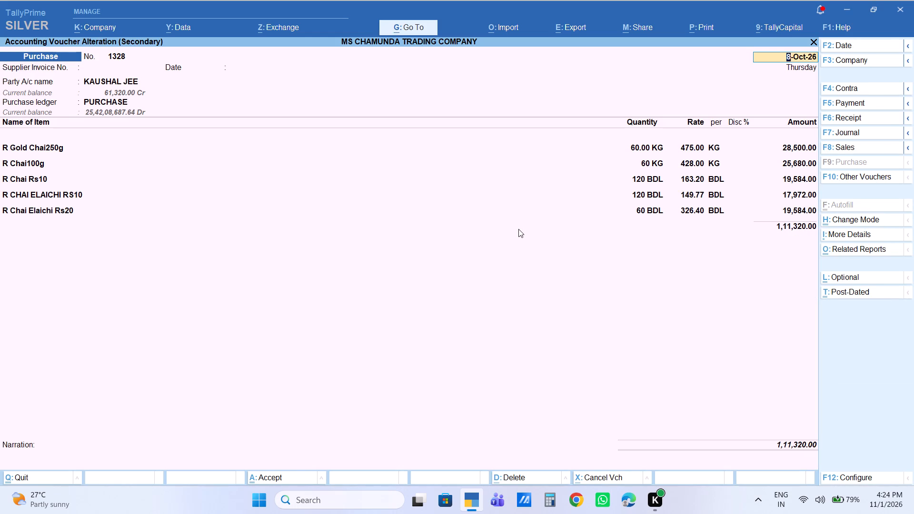
pyautogui.press('Escape')
pyautogui.press('Escape')
pyautogui.press('Escape')
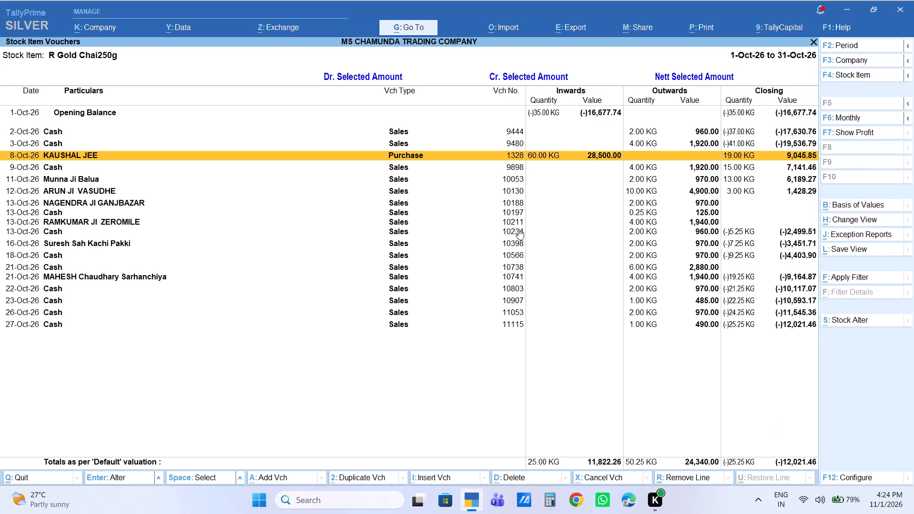
pyautogui.press('Escape')
# Examine the November vouchers of R Gold Chai250g and return to the monthly summary.
pyautogui.press('Down')
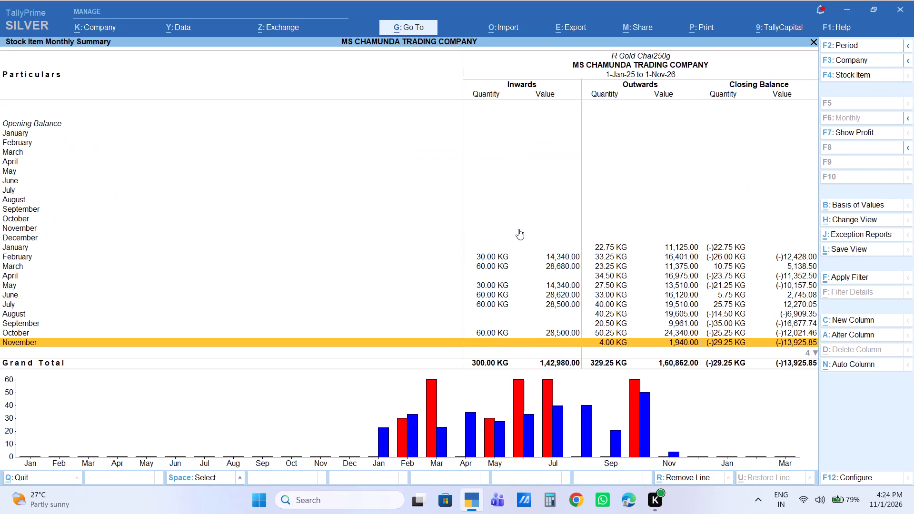
pyautogui.press('Return')
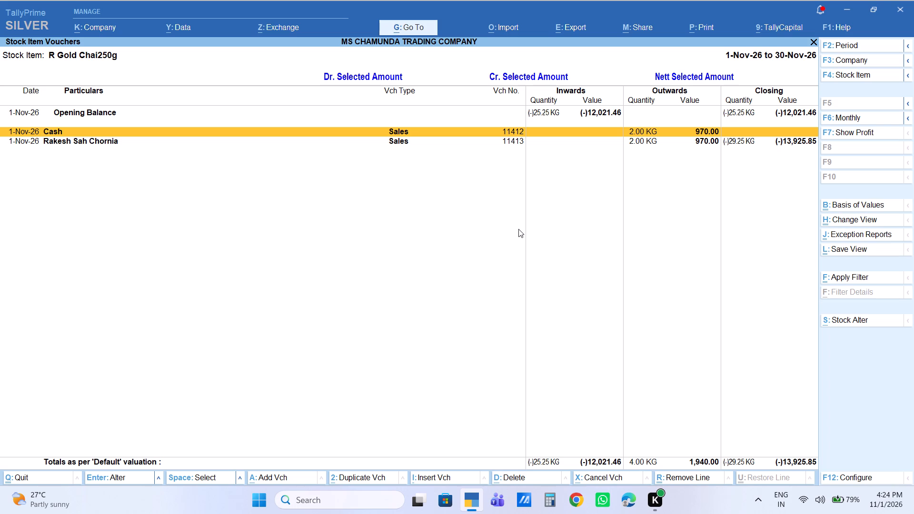
pyautogui.press('Escape')
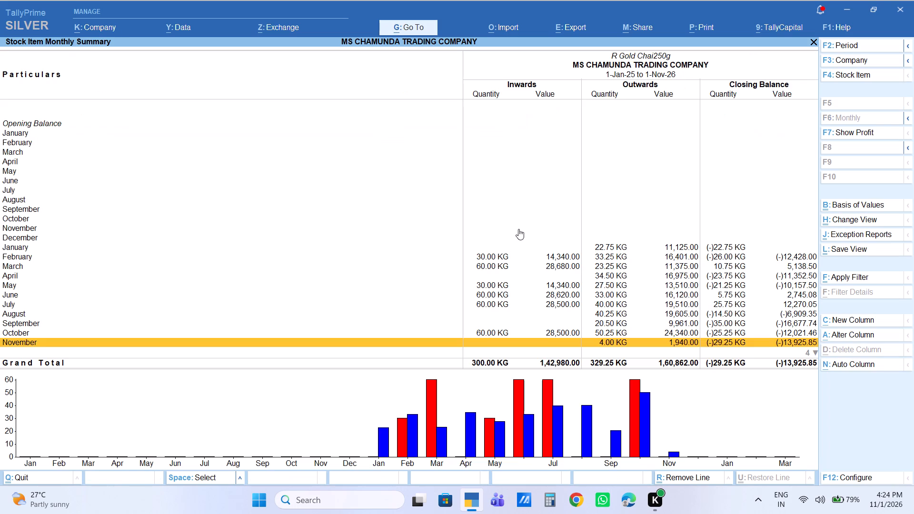
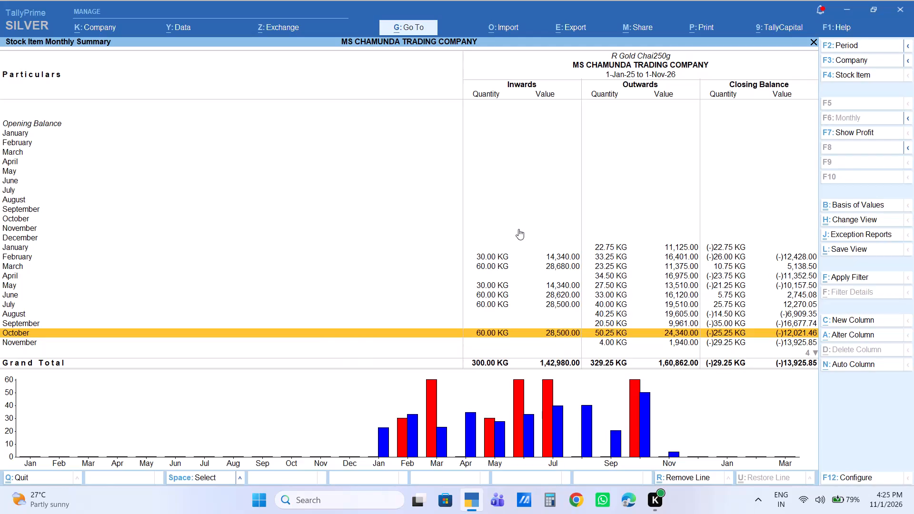
# Leave the R Gold Chai250g summary and open the ledger vouchers of customer Shashi Ji from the account books.
pyautogui.press('Escape')
pyautogui.press('Escape')
pyautogui.press('Escape')
pyautogui.press('Escape')
pyautogui.press('Escape')
pyautogui.press('Escape')
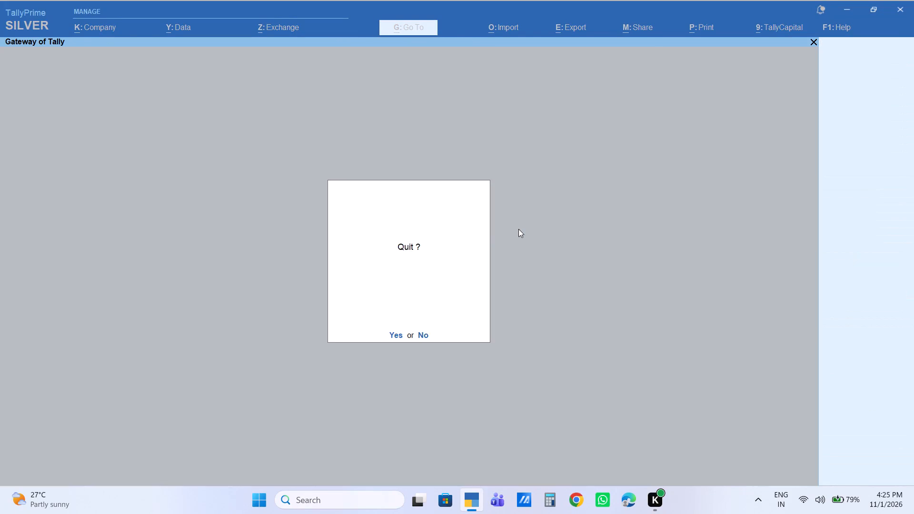
pyautogui.press('Escape')
pyautogui.press('Down')
pyautogui.press('Down')
pyautogui.press('Down')
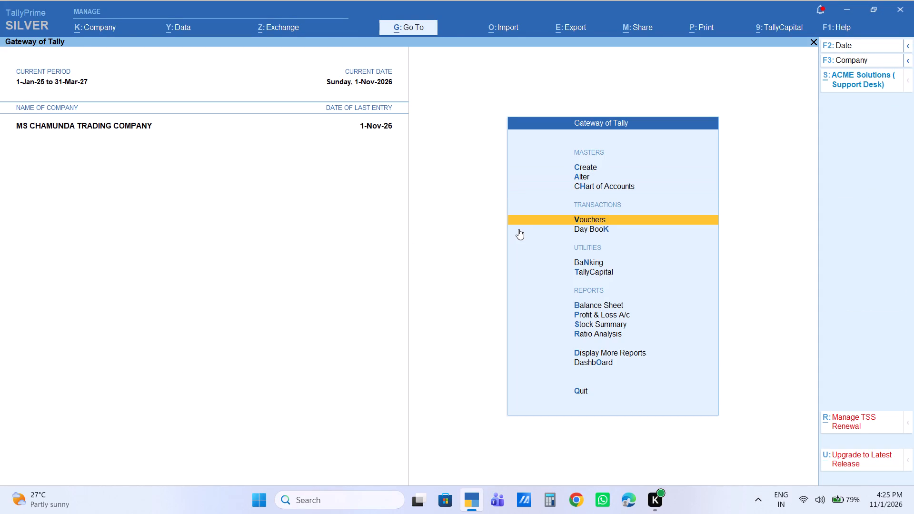
pyautogui.write('dalshahs')
pyautogui.press('BackSpace')
pyautogui.press('BackSpace')
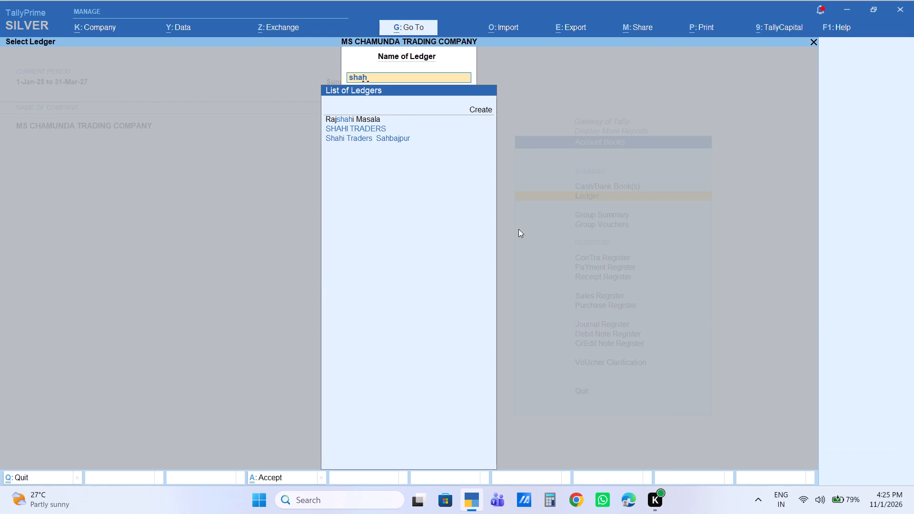
pyautogui.write('shi')
pyautogui.press('Return')
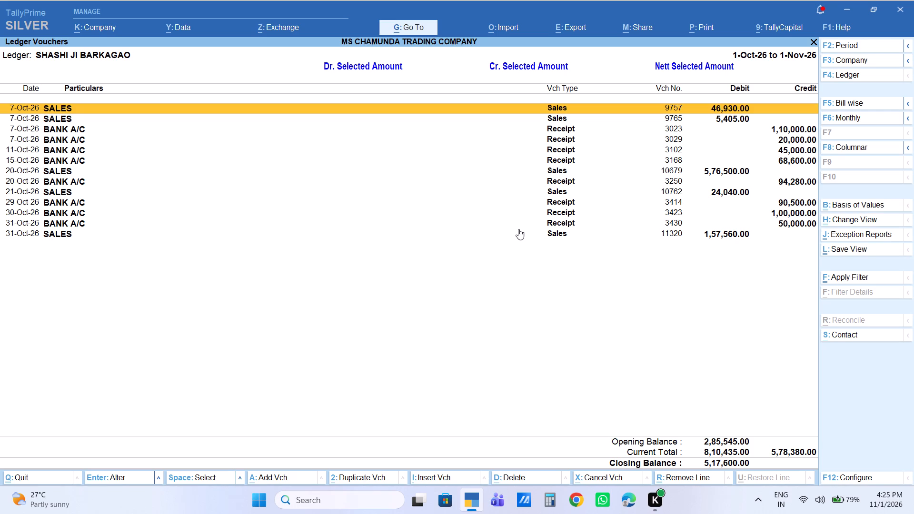
# Examine customer Shashi Ji's ledger vouchers down to the latest entry dated 31-Oct-26 and close the ledger.
pyautogui.press('Left')
pyautogui.press('Left')
pyautogui.press('Left')
pyautogui.press('Left')
pyautogui.press('Left')
pyautogui.press('Left')
pyautogui.press('Left')
pyautogui.press('Left')
pyautogui.press('Left')
pyautogui.press('Left')
pyautogui.press('Left')
pyautogui.press('Left')
pyautogui.press('Left')
pyautogui.press('Left')
pyautogui.press('Left')
pyautogui.press('Left')
pyautogui.press('Down')
pyautogui.press('Down')
pyautogui.press('Down')
pyautogui.press('Down')
pyautogui.press('Down')
pyautogui.press('Down')
pyautogui.press('Down')
pyautogui.press('Down')
pyautogui.press('Down')
pyautogui.press('Down')
pyautogui.press('Down')
pyautogui.press('Down')
pyautogui.press('Down')
pyautogui.press('Down')
pyautogui.press('Down')
pyautogui.press('Down')
pyautogui.press('Down')
pyautogui.press('Down')
pyautogui.press('Down')
pyautogui.press('Down')
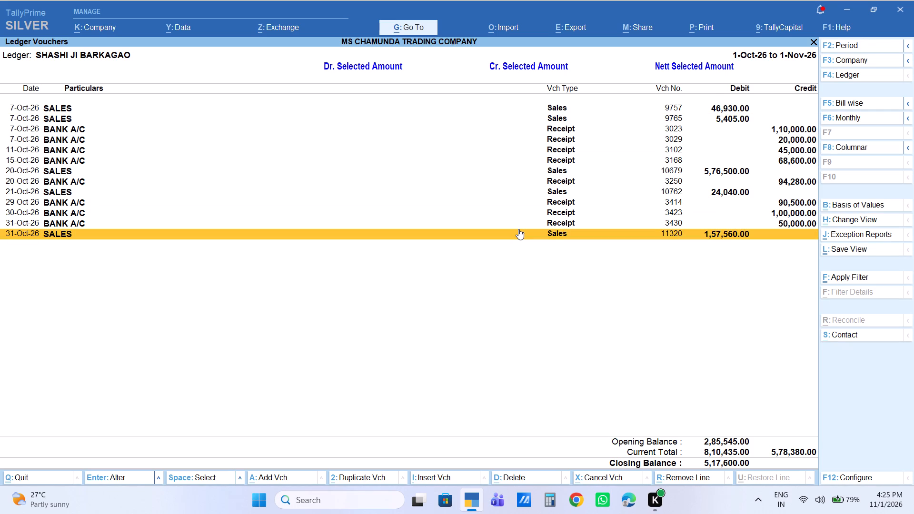
pyautogui.press('Escape')
pyautogui.press('Escape')
pyautogui.press('Escape')
pyautogui.press('Escape')
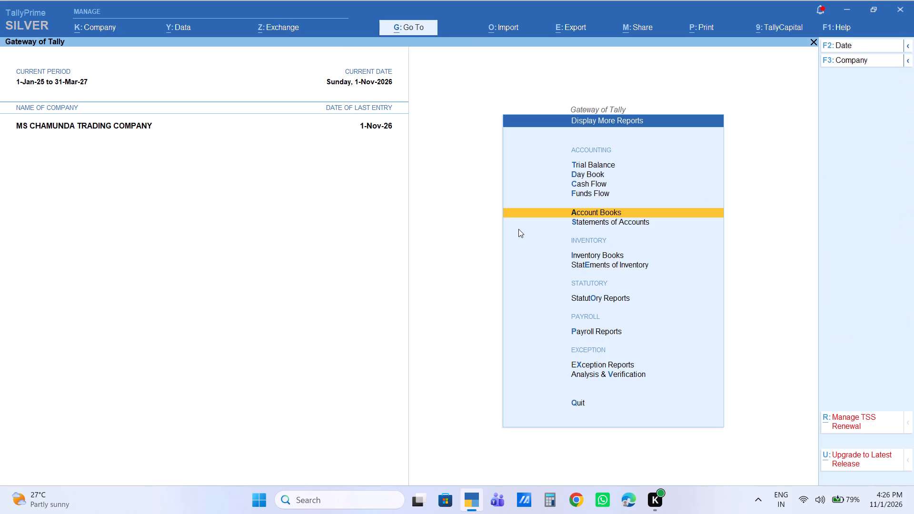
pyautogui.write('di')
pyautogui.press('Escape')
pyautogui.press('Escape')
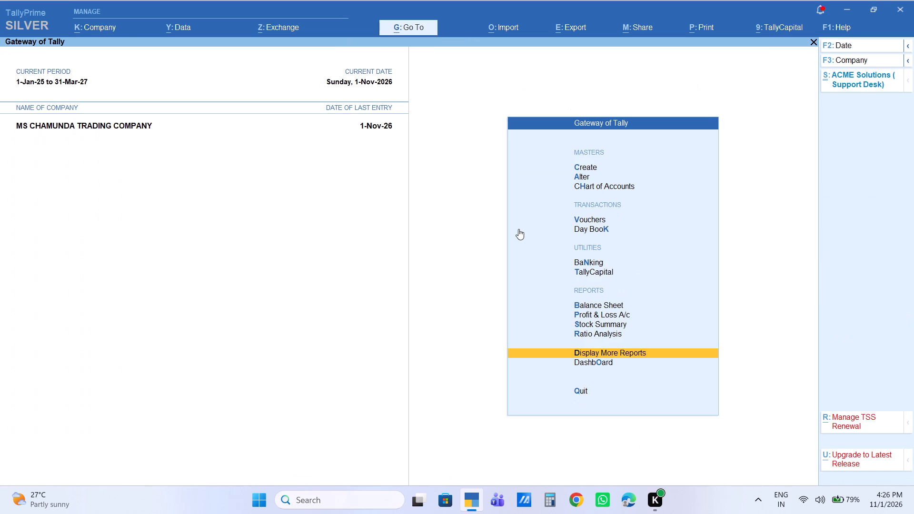
# Open the monthly stock summary for the item R Chai100g from the inventory books.
pyautogui.press('d')
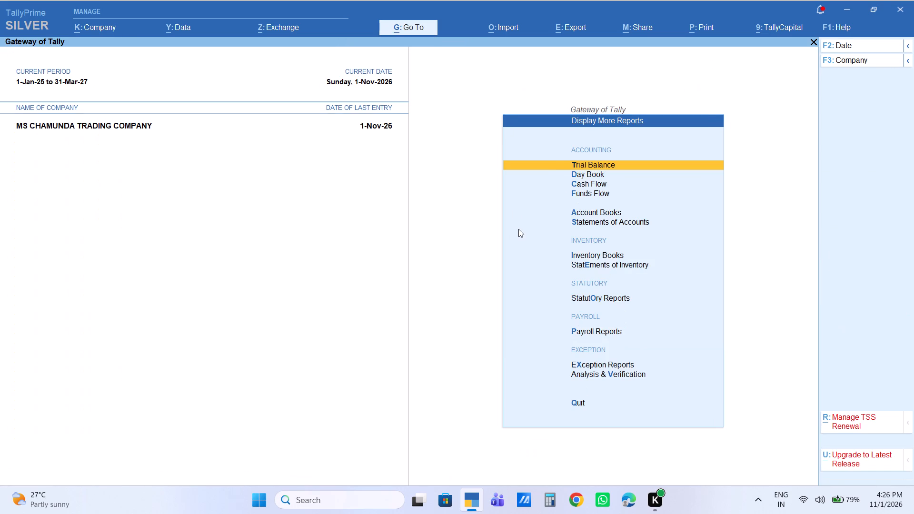
pyautogui.press('i')
pyautogui.press('Return')
pyautogui.write('r chai')
pyautogui.press('Down')
pyautogui.press('Return')
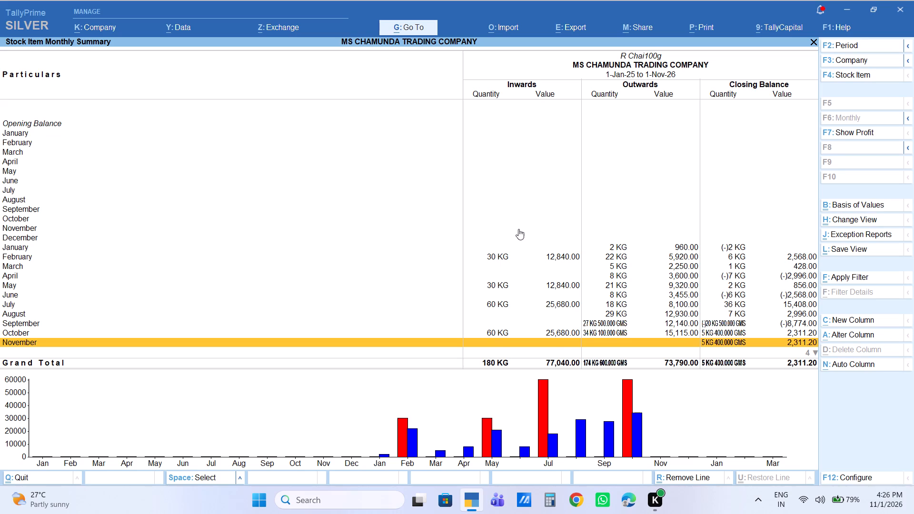
# Examine the October vouchers and monthly summary of R Chai100g, and return to the Gateway of Tally.
pyautogui.press('Up')
pyautogui.press('Return')
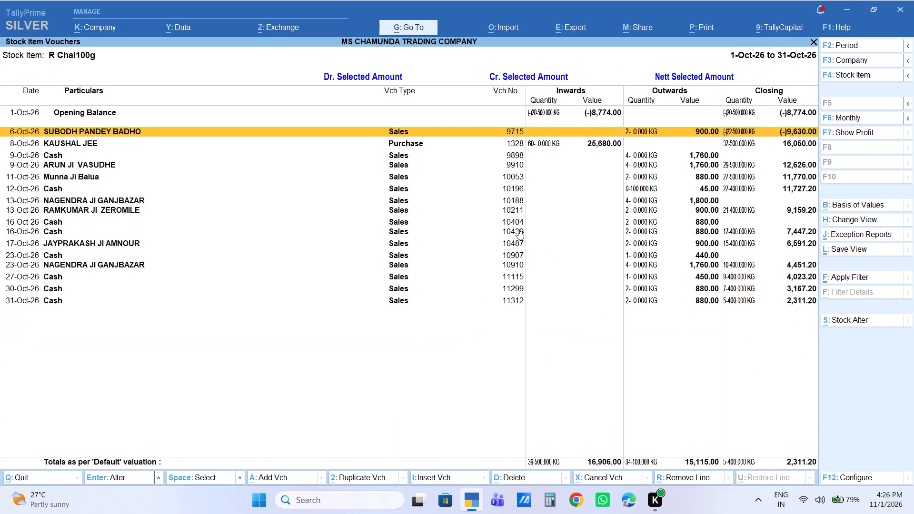
pyautogui.press('Down')
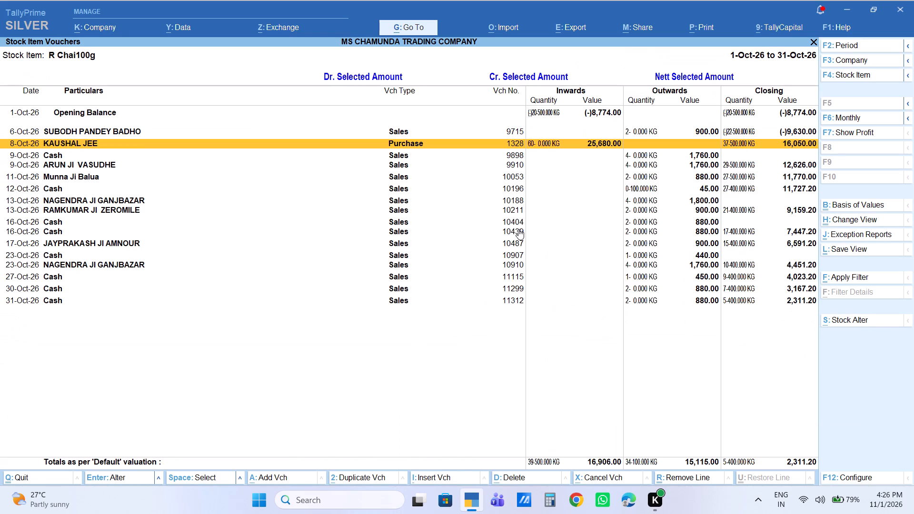
pyautogui.press('Escape')
pyautogui.press('Down')
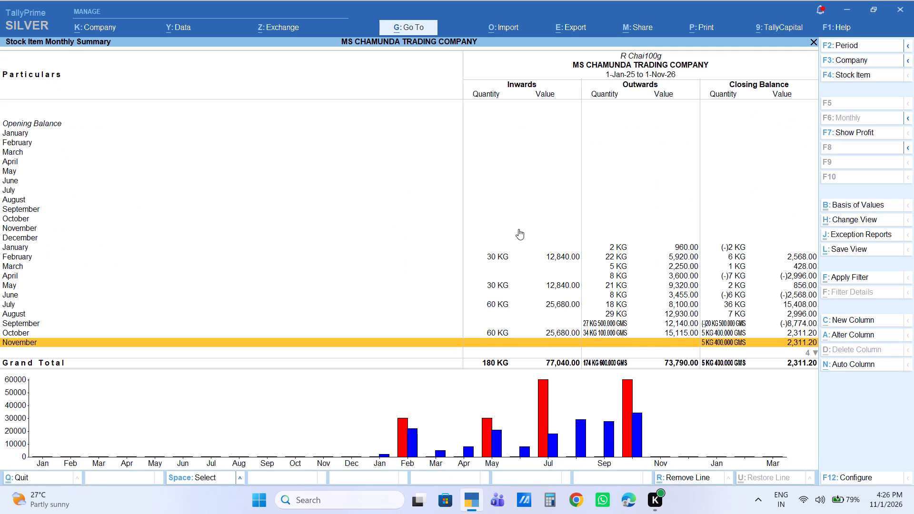
pyautogui.press('Up')
pyautogui.press('Down')
pyautogui.press('Escape')
pyautogui.press('Escape')
pyautogui.press('Escape')
pyautogui.press('Escape')
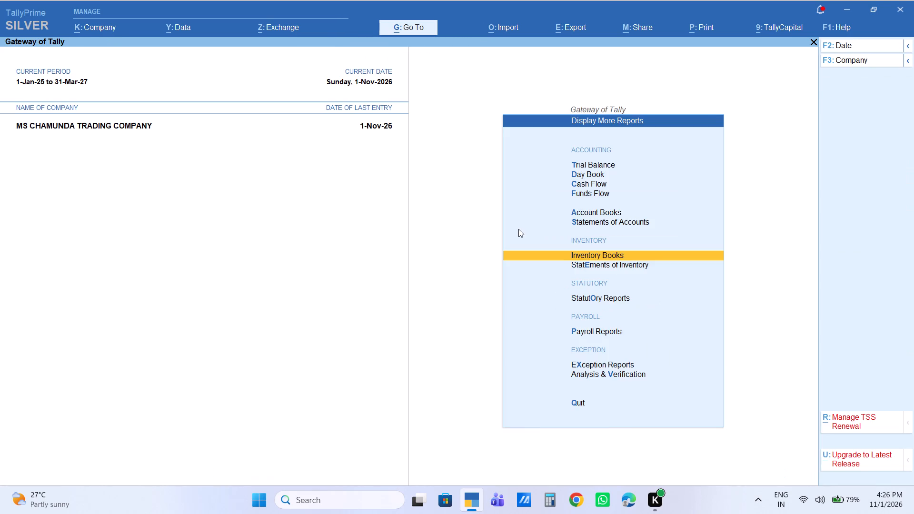
pyautogui.press('Escape')
# Start a sales voucher dated 1-Nov-26 for customer Shashi Ji with SALES as the sales ledger.
pyautogui.press('Up')
pyautogui.press('Up')
pyautogui.press('Up')
pyautogui.press('Up')
pyautogui.press('Up')
pyautogui.press('Up')
pyautogui.press('Up')
pyautogui.press('Up')
pyautogui.press('Return')
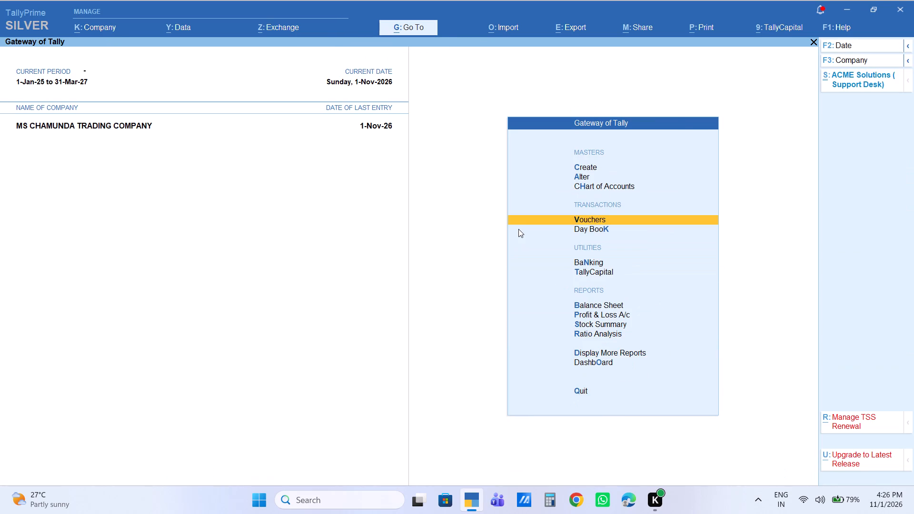
pyautogui.press('F8')
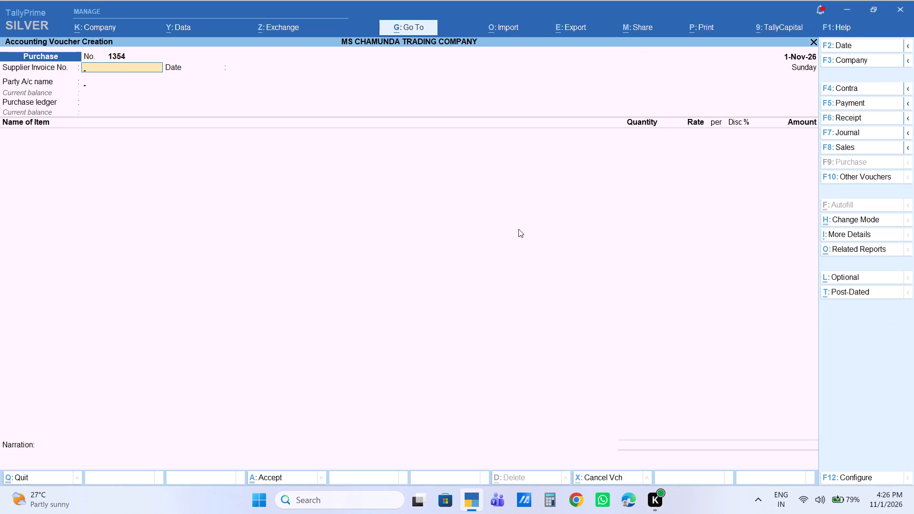
pyautogui.write('shash')
pyautogui.press('Return')
pyautogui.press('Return')
pyautogui.press('Return')
pyautogui.press('Return')
pyautogui.press('Return')
pyautogui.press('Return')
pyautogui.press('Return')
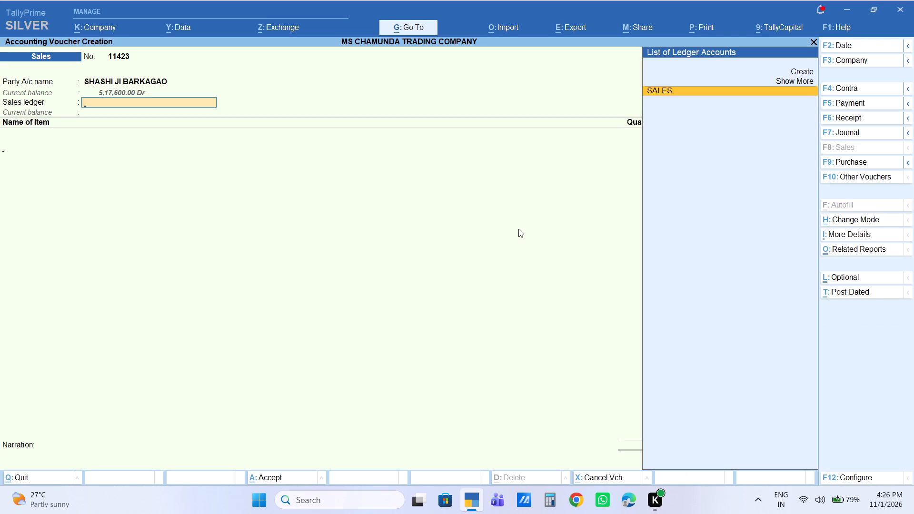
# Add Sooji 200G to the sales voucher with a quantity of 15 jhola at a rate of 500.
pyautogui.write('sooji2')
pyautogui.press('Down')
pyautogui.press('Return')
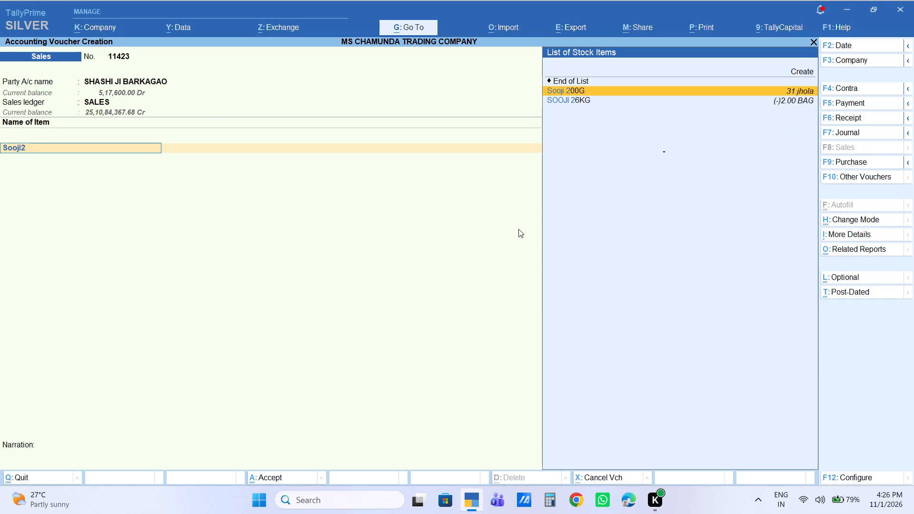
pyautogui.write('15')
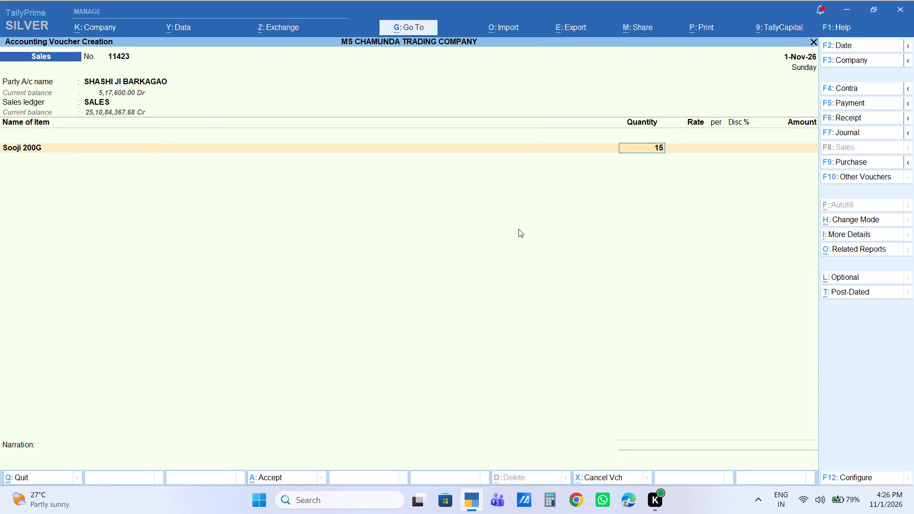
pyautogui.press('Return')
pyautogui.press('Return')
pyautogui.press('Return')
pyautogui.press('Return')
pyautogui.press('Return')
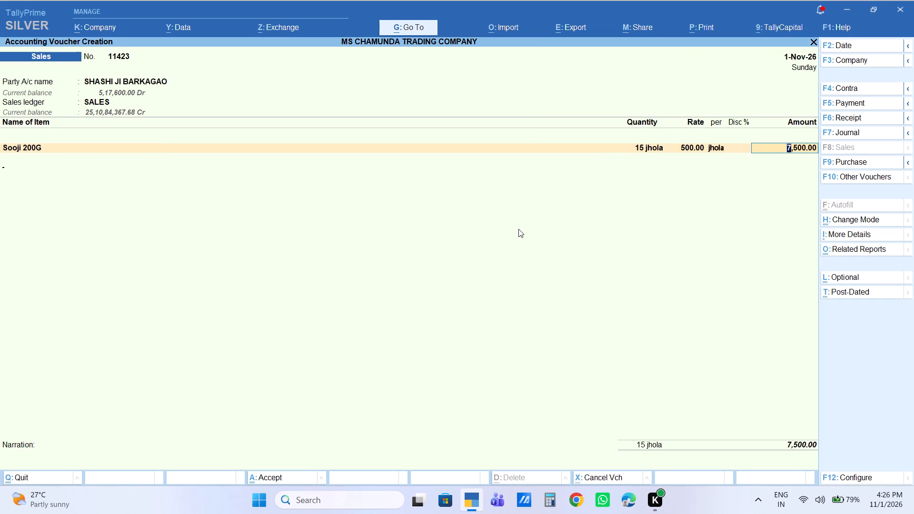
# Add SOOJI 500G to the sales voucher with a quantity of 15 jhola at a rate of 460.
pyautogui.write('sooji')
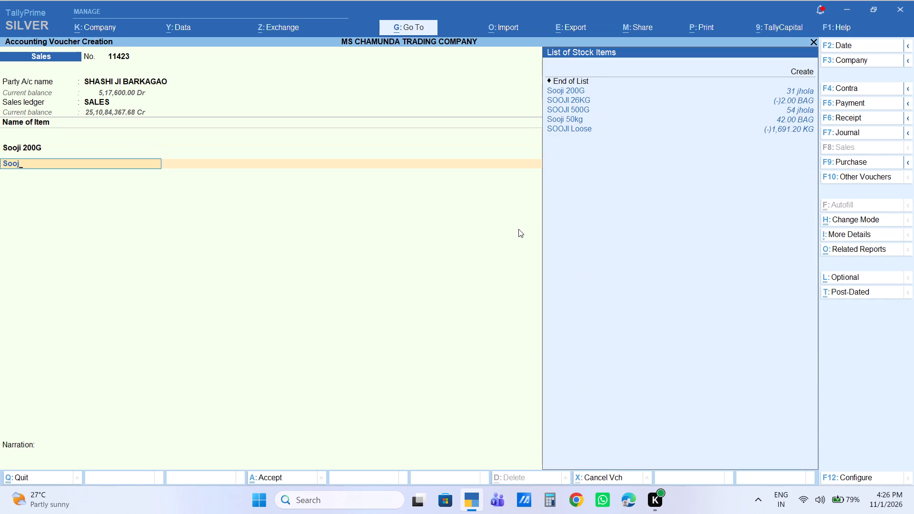
pyautogui.write('50')
pyautogui.press('Down')
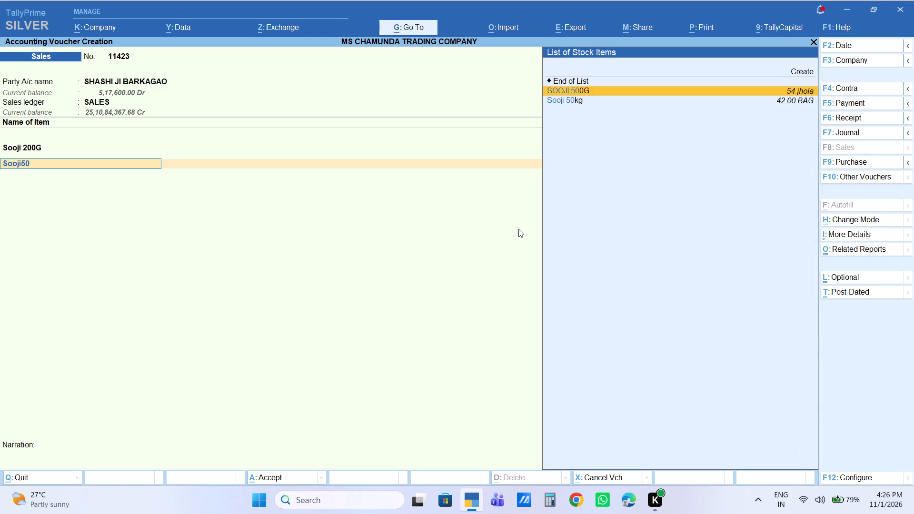
pyautogui.press('Return')
pyautogui.write('15')
pyautogui.press('Return')
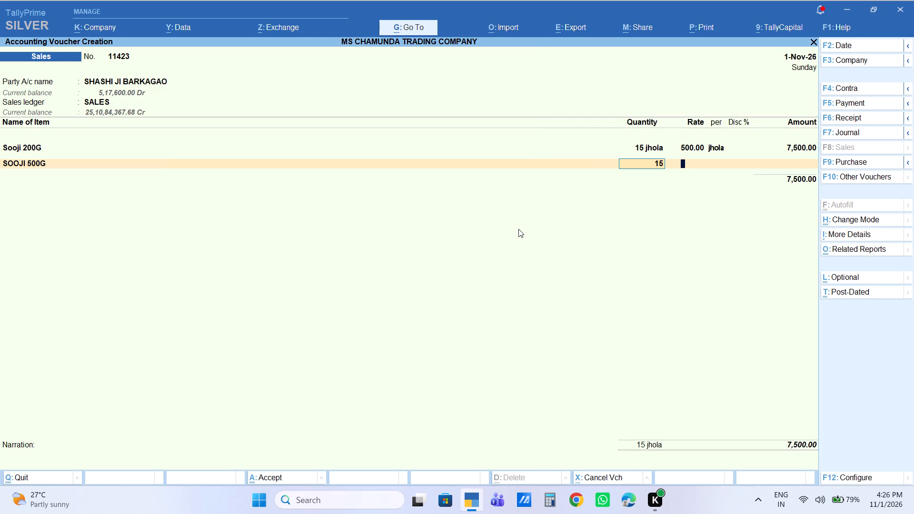
pyautogui.press('Return')
pyautogui.press('Return')
pyautogui.press('Return')
pyautogui.press('Return')
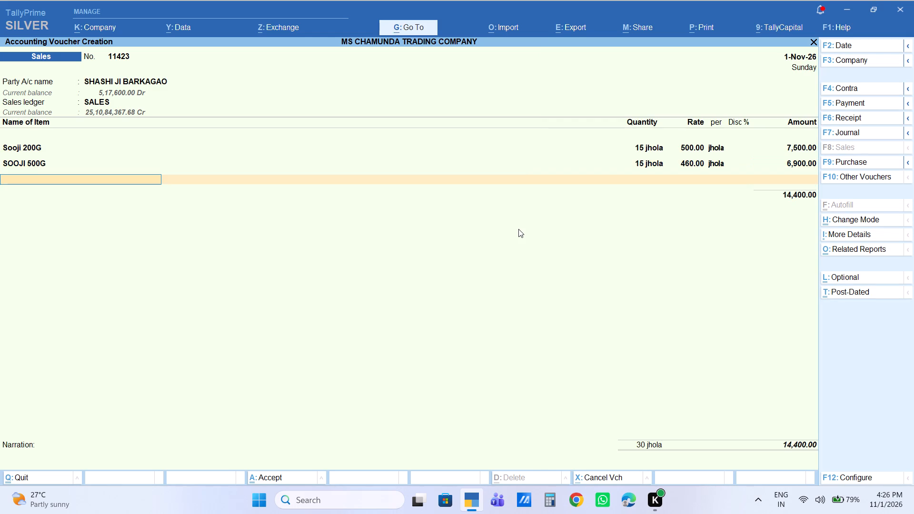
# Add HATHI 1L to the sales voucher with a quantity of 25 peti at a rate of 3,120.
pyautogui.write('hathi1')
pyautogui.press('Return')
pyautogui.write('25')
pyautogui.press('Return')
pyautogui.press('Return')
pyautogui.press('Return')
pyautogui.press('Return')
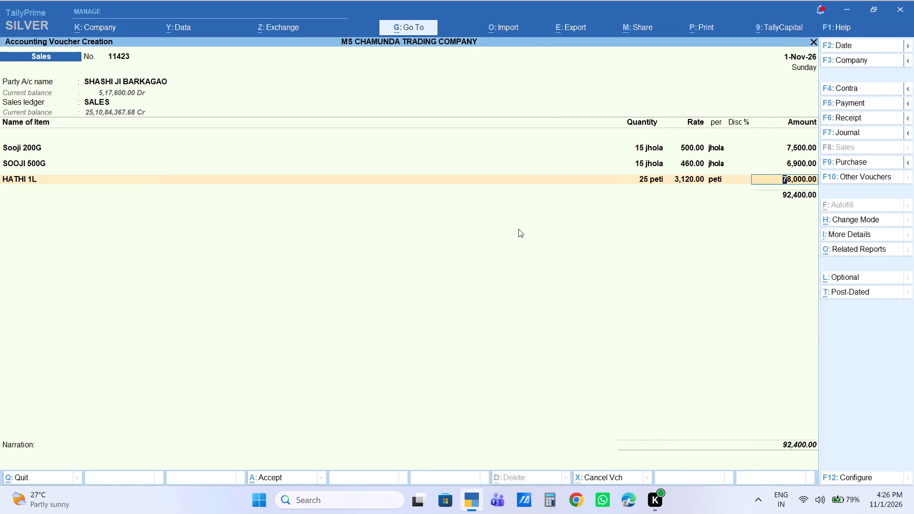
pyautogui.press('Return')
# Add Ripuraj Mahashakti 26kg to the sales voucher with a quantity of 20 bags.
pyautogui.write('mahara')
pyautogui.press('Down')
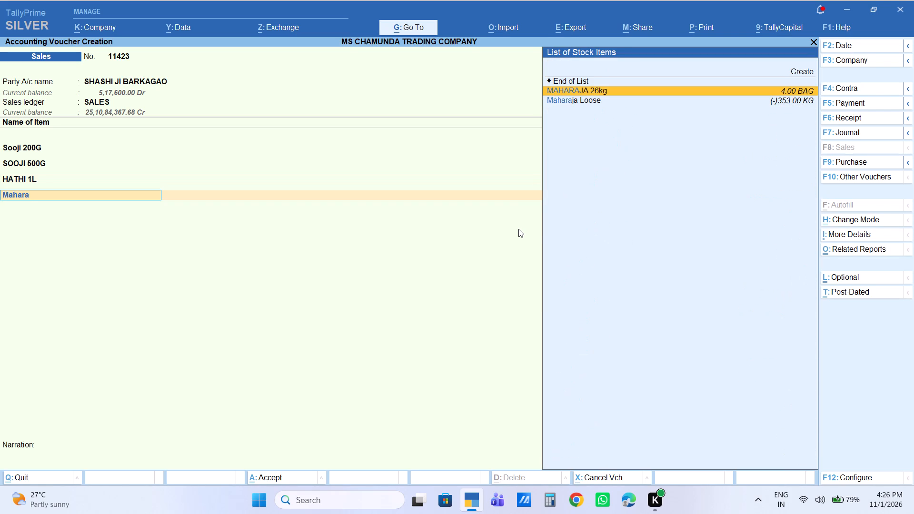
pyautogui.press('BackSpace')
pyautogui.press('BackSpace')
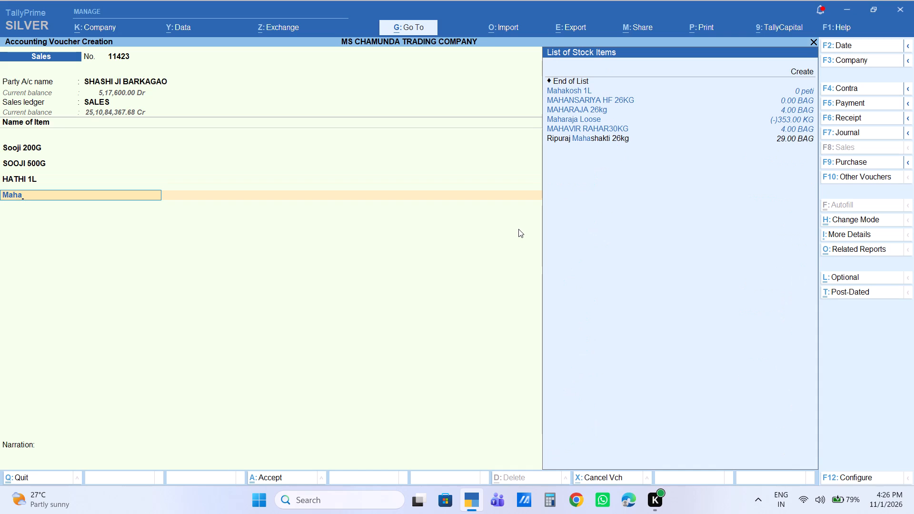
pyautogui.press('Down')
pyautogui.press('Down')
pyautogui.press('Down')
pyautogui.press('Down')
pyautogui.press('Down')
pyautogui.press('Down')
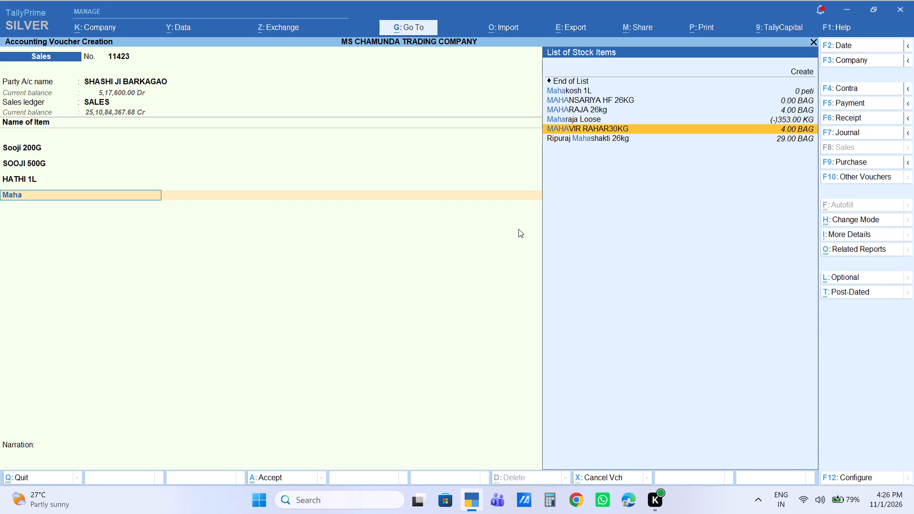
pyautogui.press('Return')
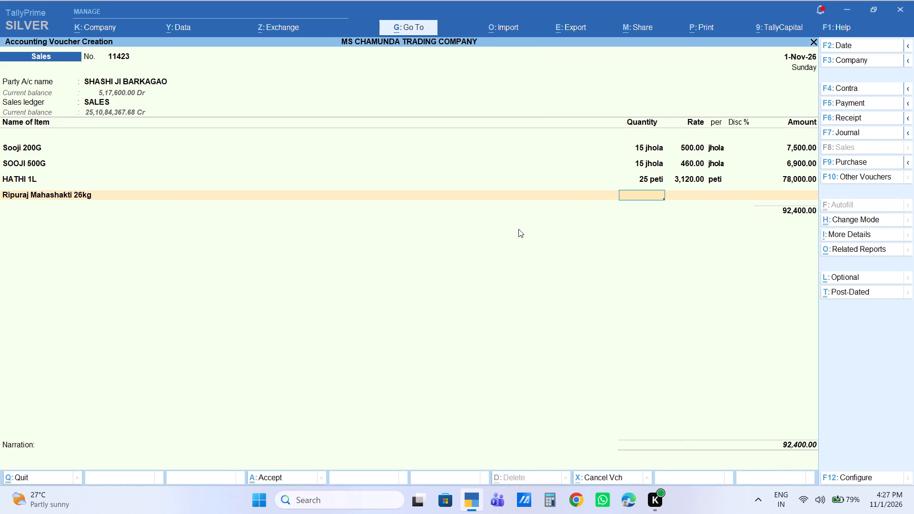
pyautogui.press('BackSpace')
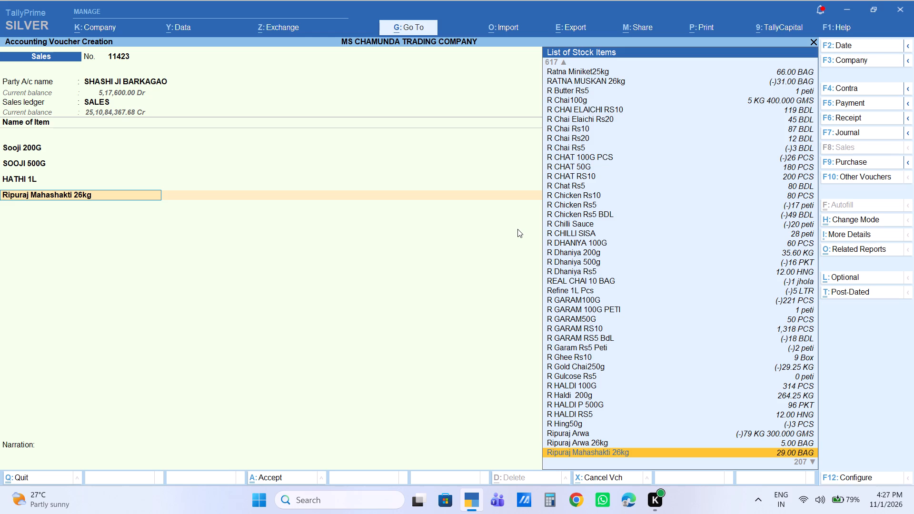
pyautogui.press('Return')
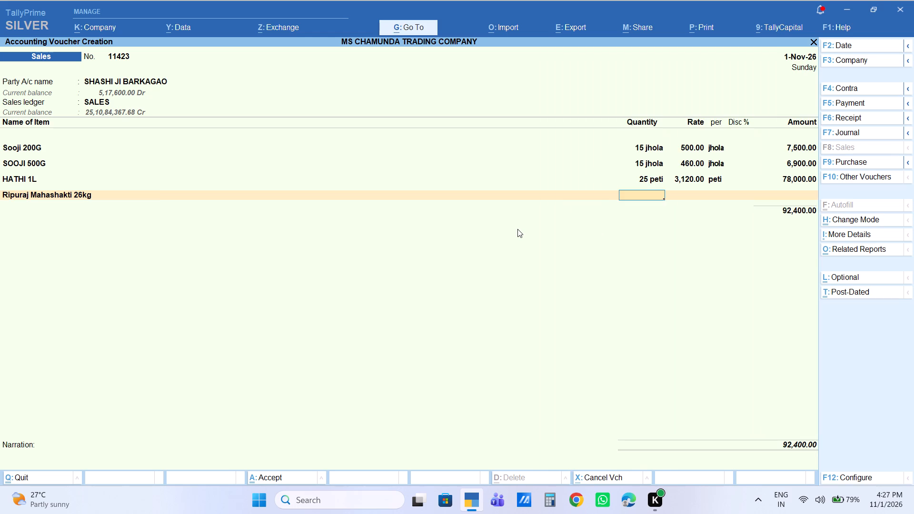
pyautogui.write('20')
pyautogui.press('Return')
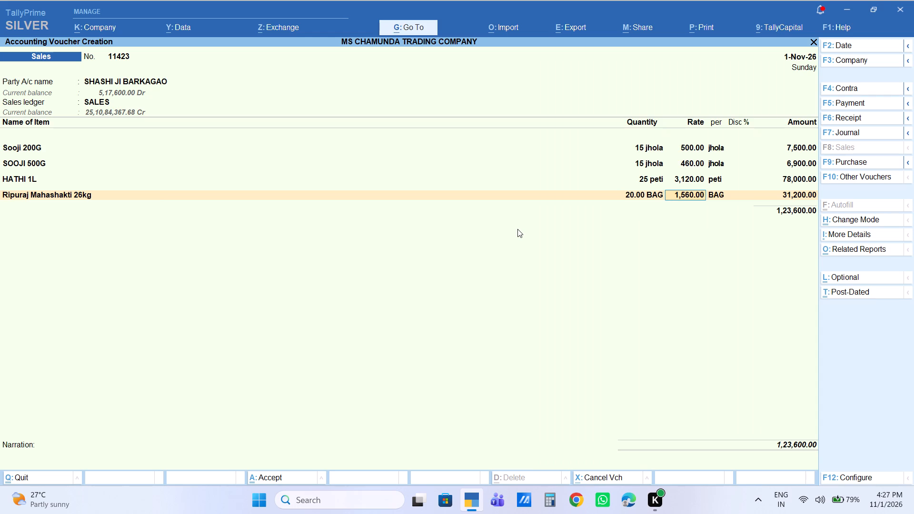
# Set the Ripuraj Mahashakti 26kg line's quantity to 25 bags and its amount to 37,700.
pyautogui.press('BackSpace')
pyautogui.write('25')
pyautogui.press('Return')
pyautogui.press('Return')
pyautogui.press('Return')
pyautogui.press('Return')
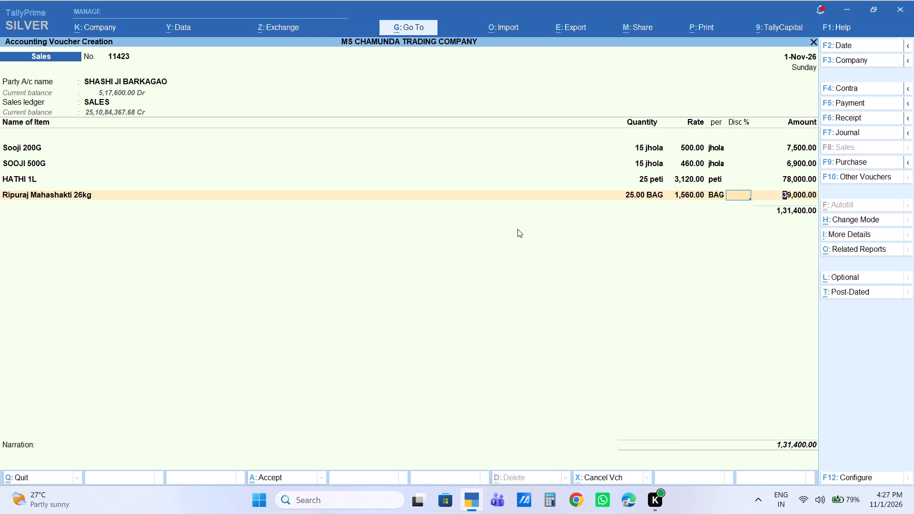
pyautogui.write('37700')
pyautogui.press('Return')
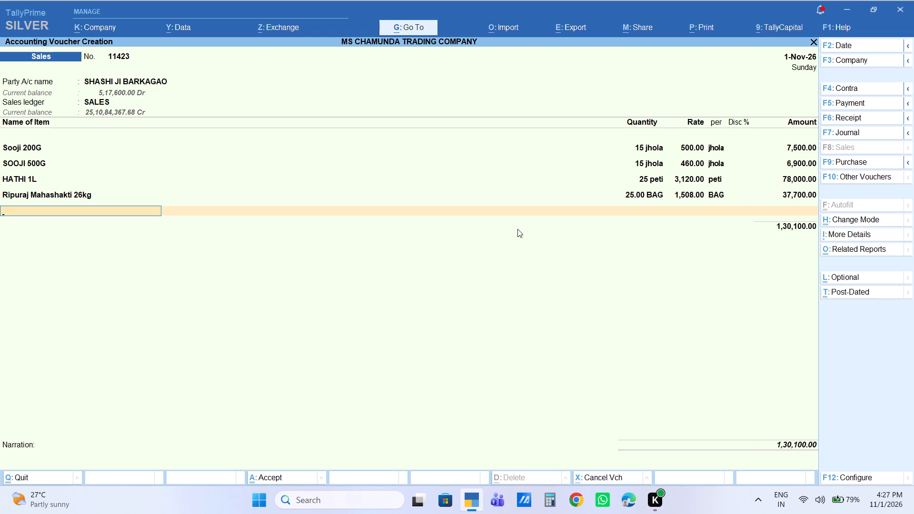
# End the item list and add a Labour Charge of 130 to the sales voucher.
pyautogui.press('Return')
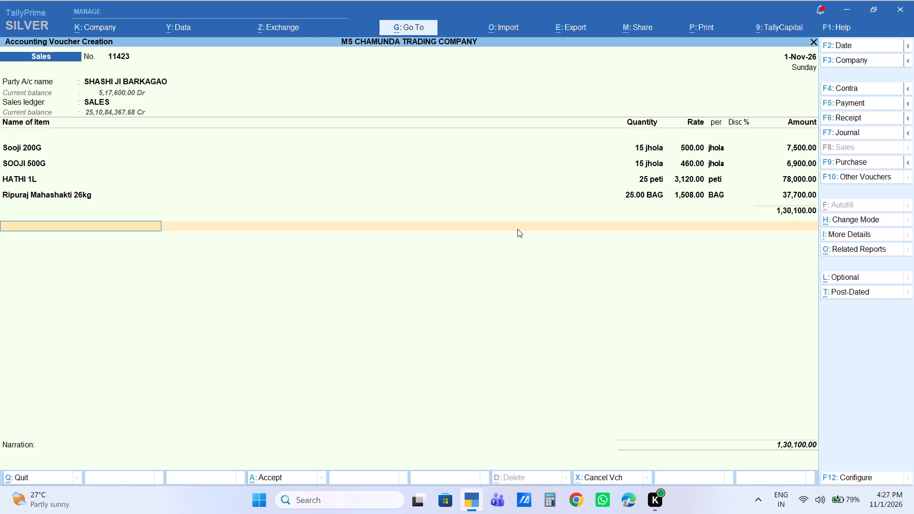
pyautogui.press('l')
pyautogui.press('Down')
pyautogui.press('Return')
pyautogui.press('Return')
pyautogui.write('130')
pyautogui.press('Return')
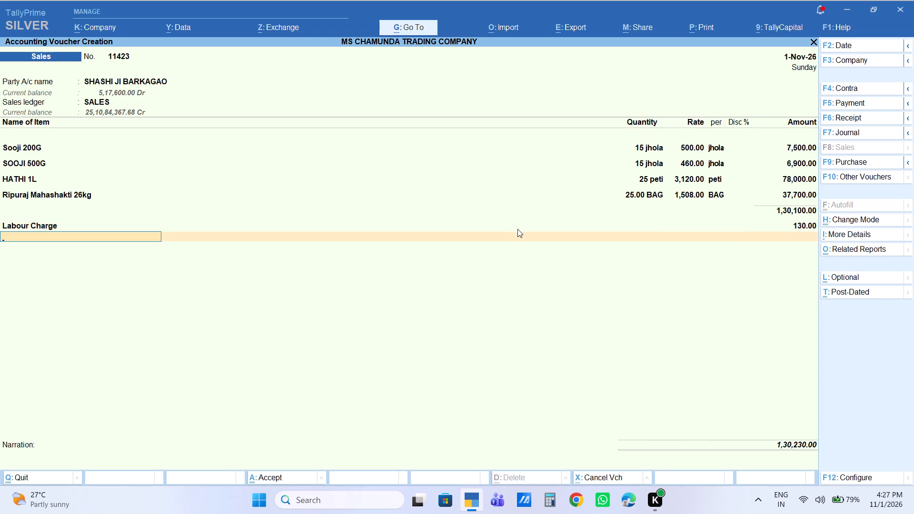
# Go back to the Ripuraj Mahashakti 26kg line and open its amount for editing.
pyautogui.press('BackSpace')
pyautogui.press('BackSpace')
pyautogui.press('BackSpace')
pyautogui.press('BackSpace')
pyautogui.press('Return')
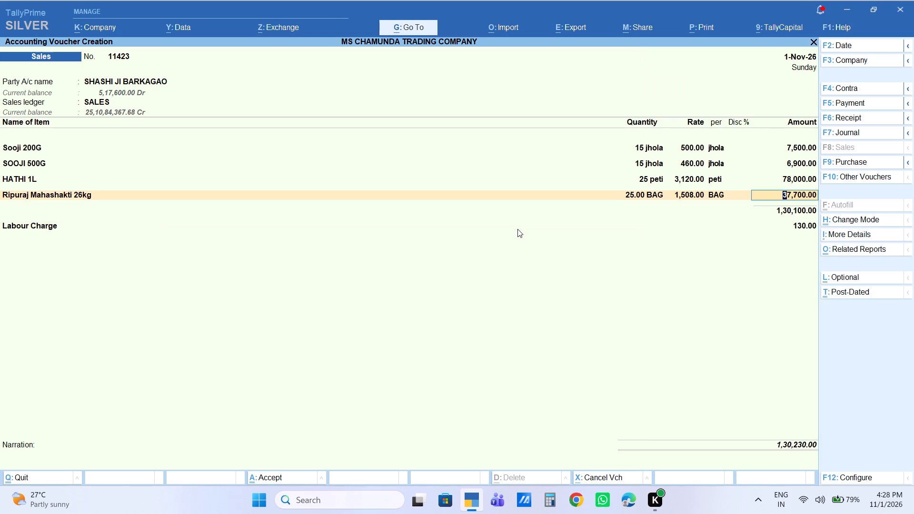
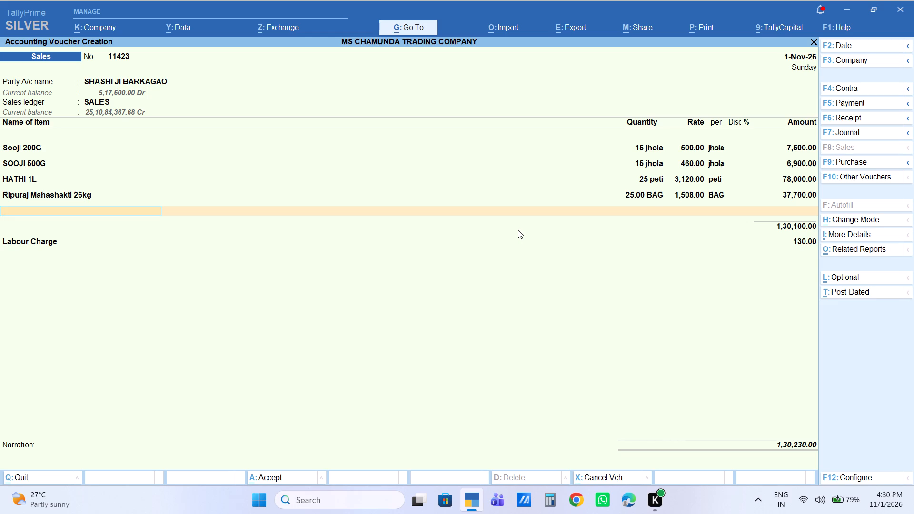
# Add AADI KG to the sales voucher with a quantity of 44 KG at a rate of 62.
pyautogui.press('a')
pyautogui.press('a')
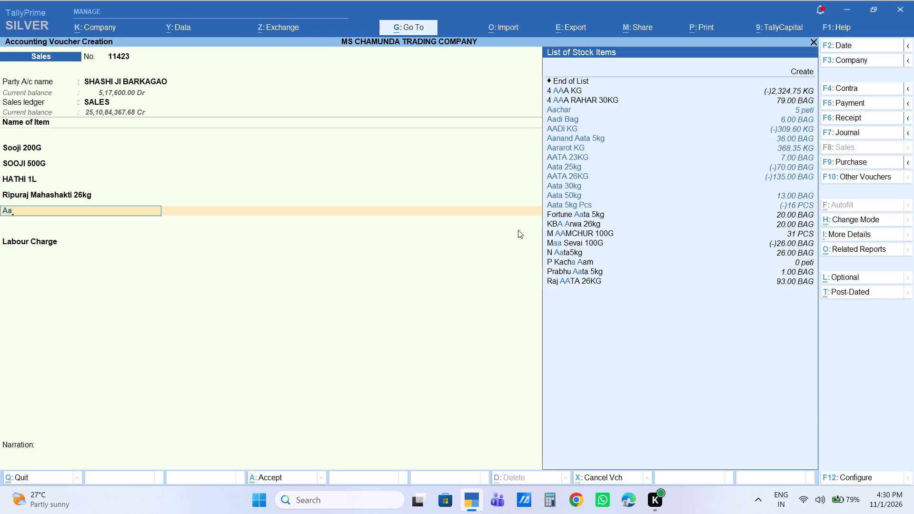
pyautogui.press('d')
pyautogui.press('u')
pyautogui.press('Down')
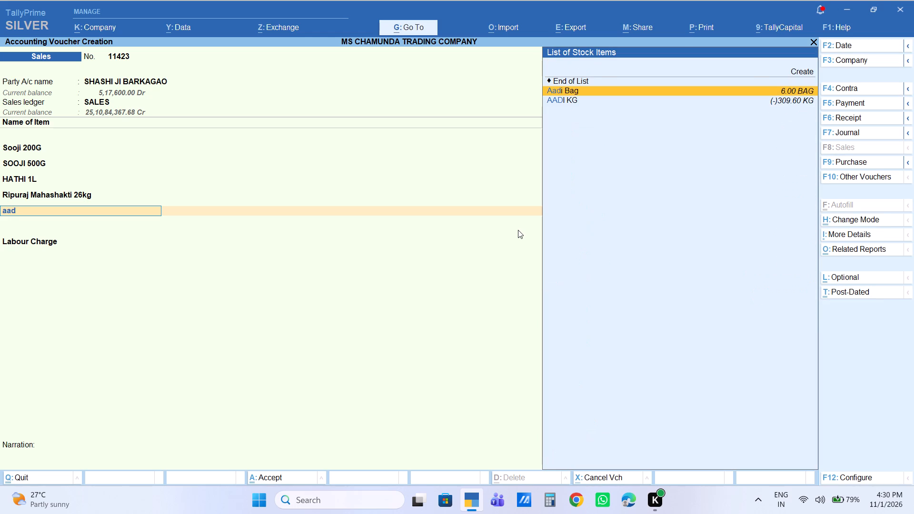
pyautogui.press('Down')
pyautogui.press('Return')
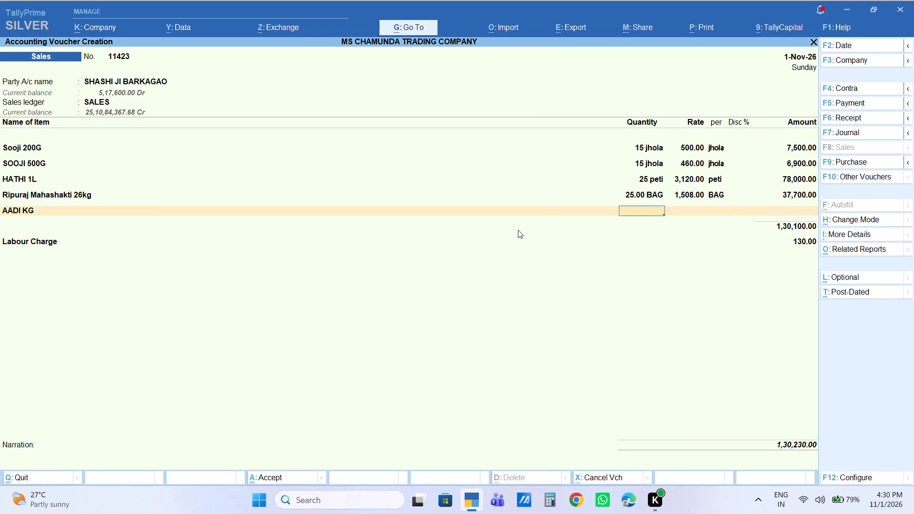
pyautogui.press('4')
pyautogui.press('0')
pyautogui.press('BackSpace')
pyautogui.press('4')
pyautogui.press('Return')
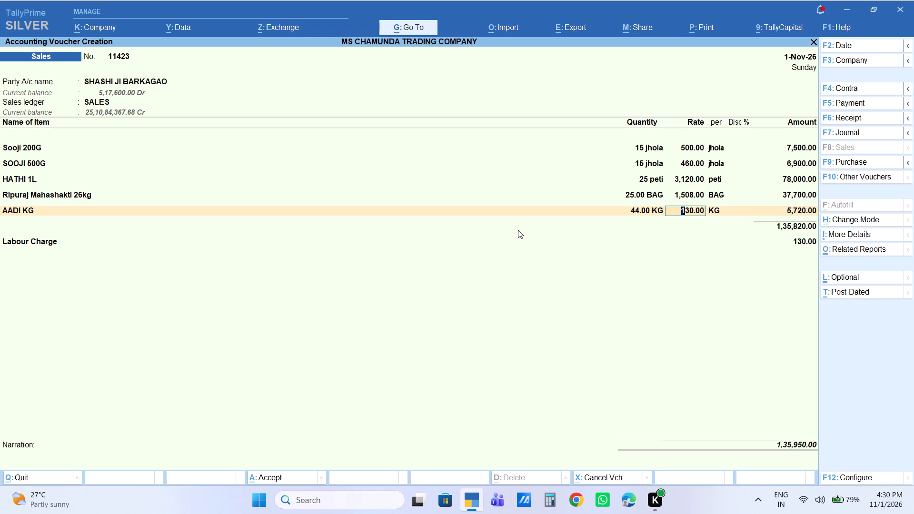
pyautogui.press('6')
pyautogui.press('2')
pyautogui.press('Return')
# Set the Ripuraj Mahashakti 26kg line's quantity to 20 bags, keeping the rate of 1,508 per bag.
pyautogui.press('BackSpace')
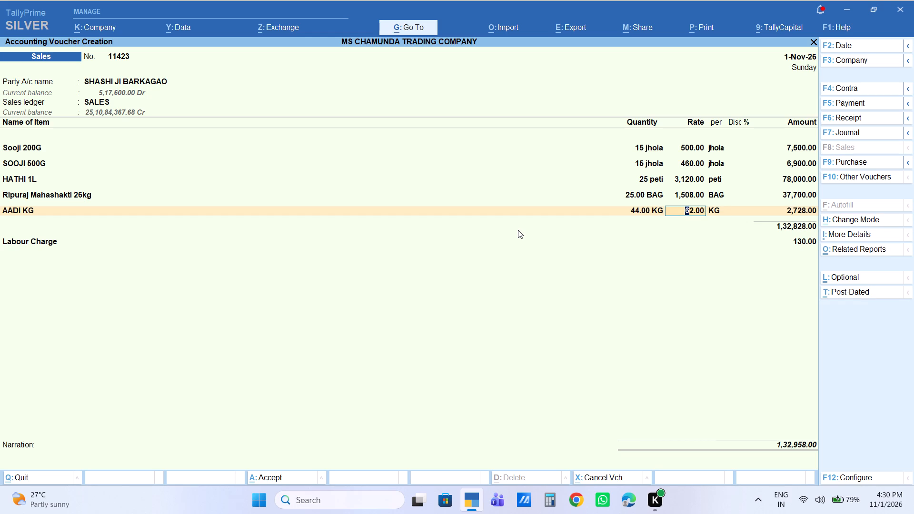
pyautogui.press('Up')
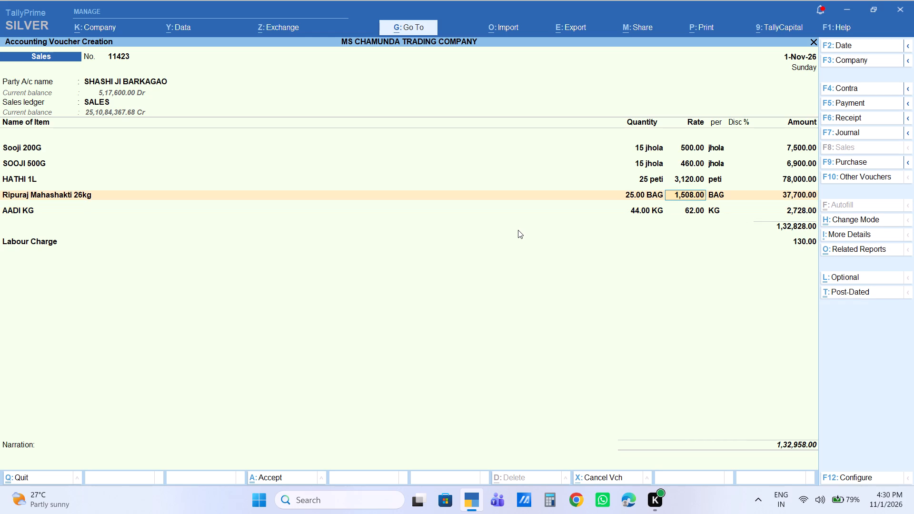
pyautogui.press('BackSpace')
pyautogui.press('2')
pyautogui.press('0')
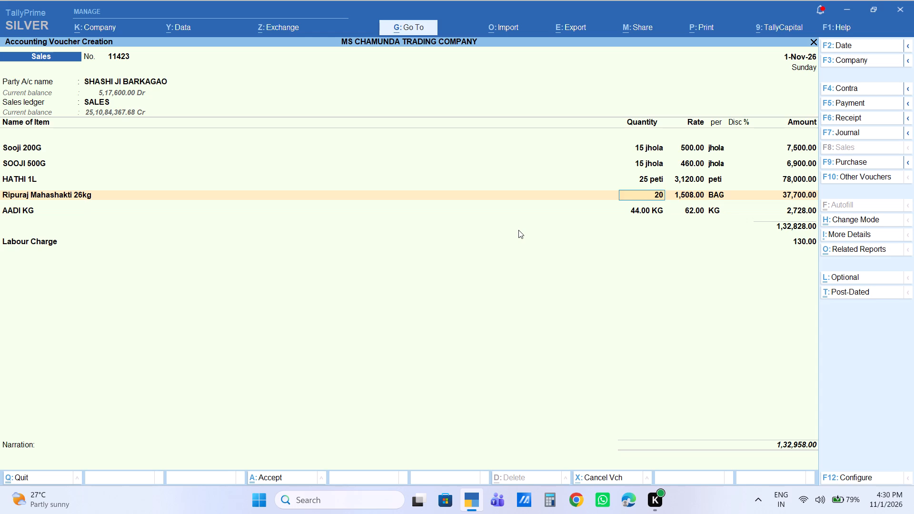
pyautogui.press('Return')
pyautogui.press('Return')
pyautogui.press('Return')
pyautogui.press('Return')
pyautogui.press('Return')
pyautogui.press('Return')
pyautogui.press('Return')
pyautogui.press('Return')
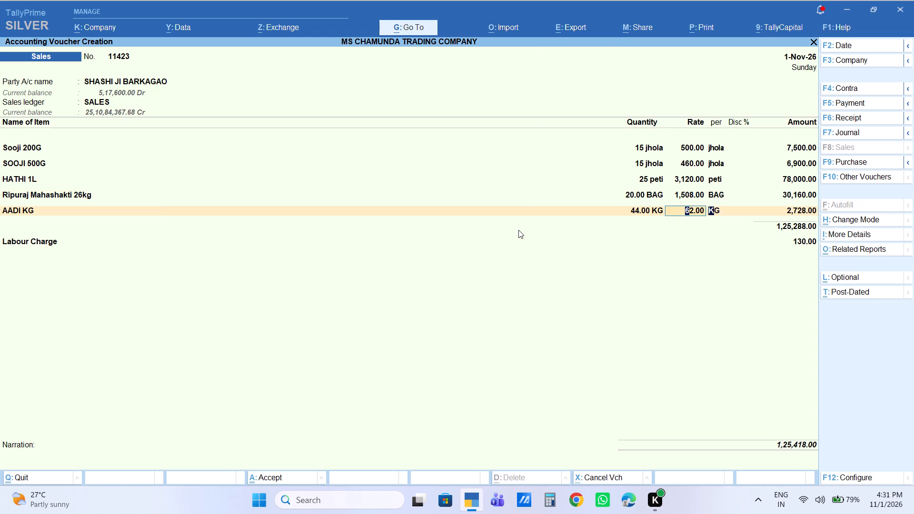
# Set the Labour Charge on the sales voucher to 132.
pyautogui.press('Return')
pyautogui.press('Return')
pyautogui.press('Return')
pyautogui.press('Return')
pyautogui.press('Return')
pyautogui.press('Return')
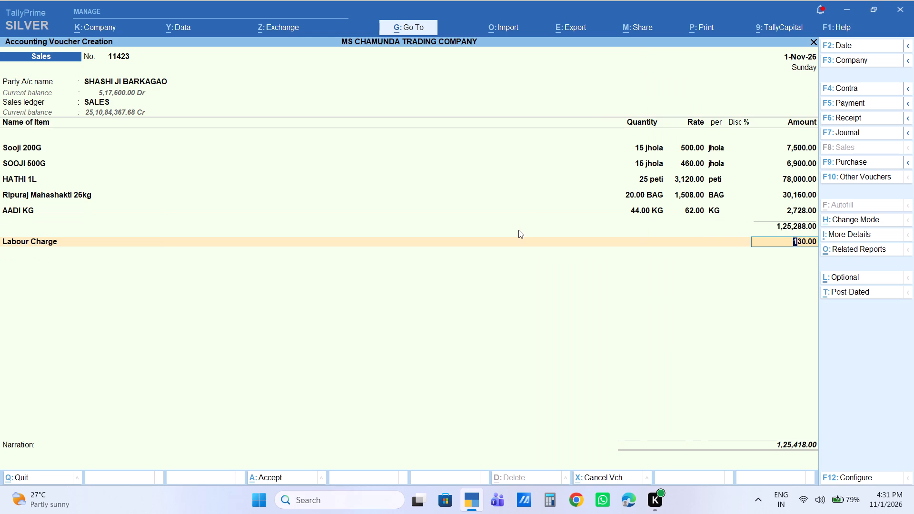
pyautogui.press('1')
pyautogui.press('3')
pyautogui.press('2')
pyautogui.press('Return')
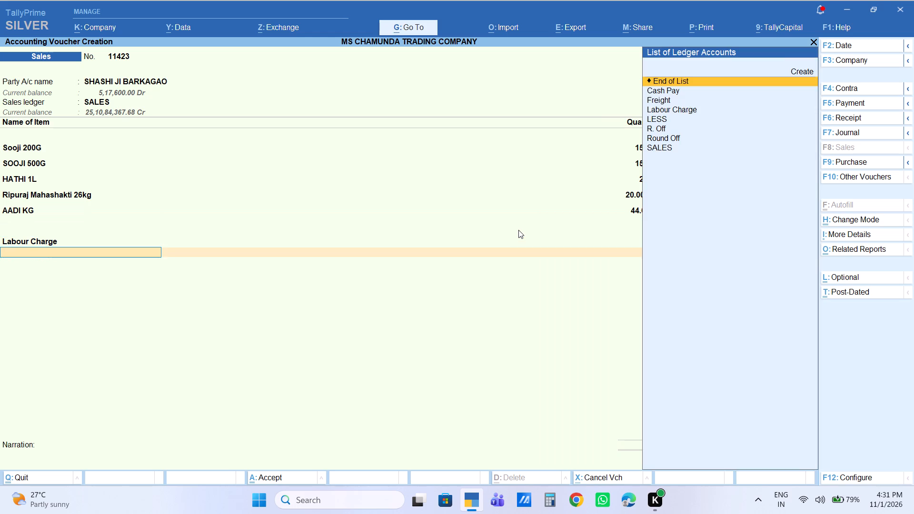
# End the ledger list, accept sales voucher 11423 and return to the Gateway of Tally.
pyautogui.press('Return')
pyautogui.press('Return')
pyautogui.press('Return')
pyautogui.press('Return')
pyautogui.press('Return')
pyautogui.press('Return')
pyautogui.press('Return')
pyautogui.press('Return')
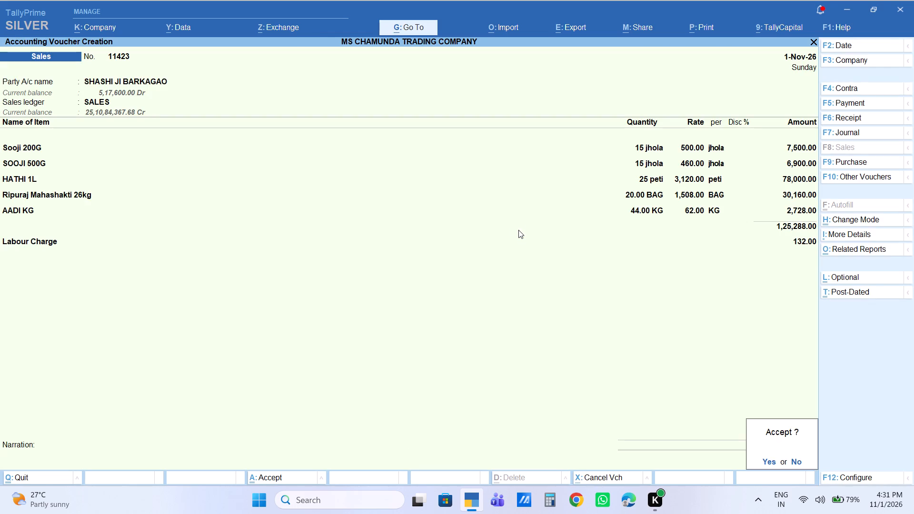
pyautogui.press('Return')
pyautogui.press('Escape')
pyautogui.press('Escape')
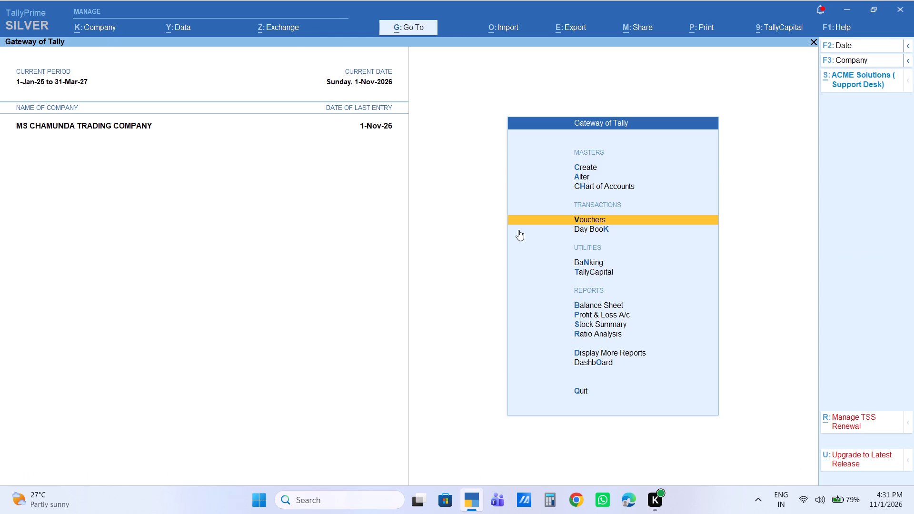
pyautogui.press('Down')
pyautogui.press('Return')
pyautogui.press('Down')
pyautogui.press('Down')
pyautogui.press('Down')
pyautogui.press('Down')
pyautogui.press('Down')
pyautogui.press('Down')
pyautogui.press('Down')
pyautogui.press('Down')
pyautogui.press('Down')
pyautogui.press('Down')
pyautogui.press('Down')
pyautogui.press('Down')
pyautogui.press('Down')
pyautogui.press('Down')
pyautogui.press('Down')
pyautogui.press('Down')
pyautogui.press('Down')
pyautogui.press('Down')
pyautogui.press('Down')
pyautogui.press('Down')
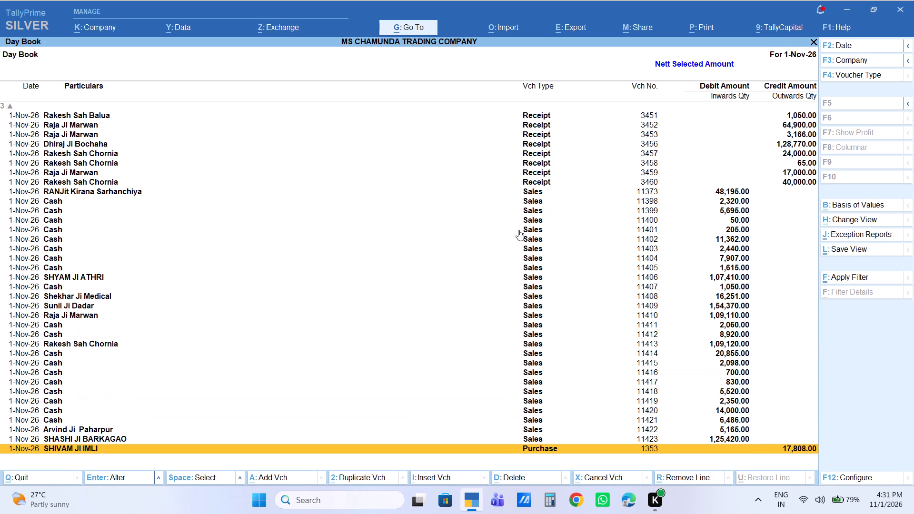
pyautogui.press('Up')
pyautogui.press('Return')
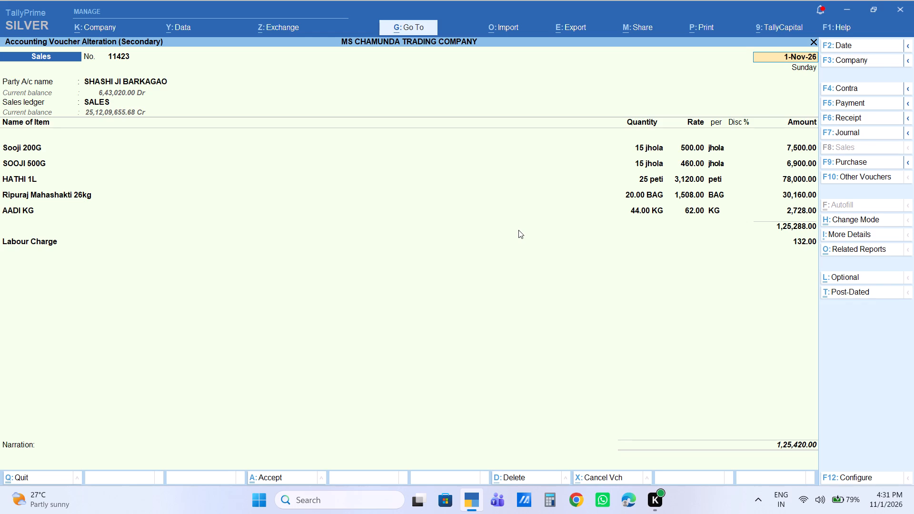
# Print one copy of the invoice for sales voucher 11423 on the TVS-E RP 3230 (Copy 1) printer.
pyautogui.hotkey('ctrl', 'p')
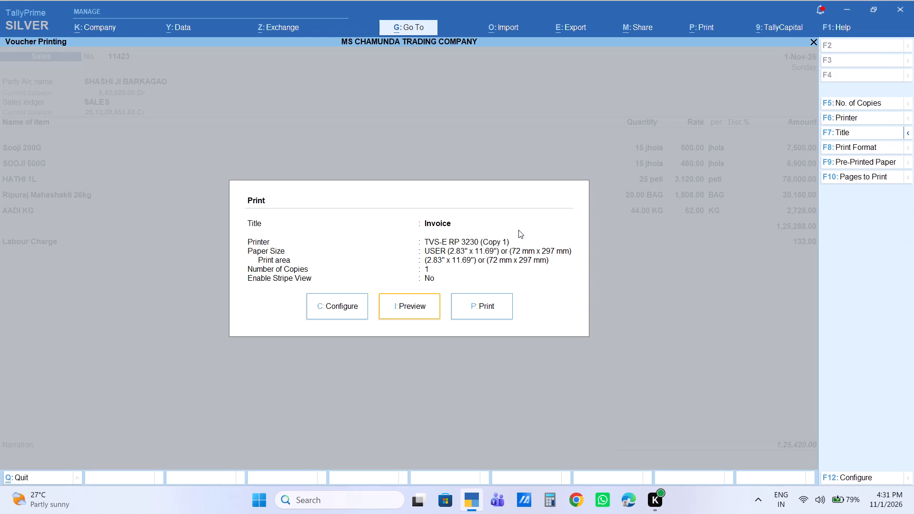
pyautogui.press('Right')
pyautogui.press('Return')
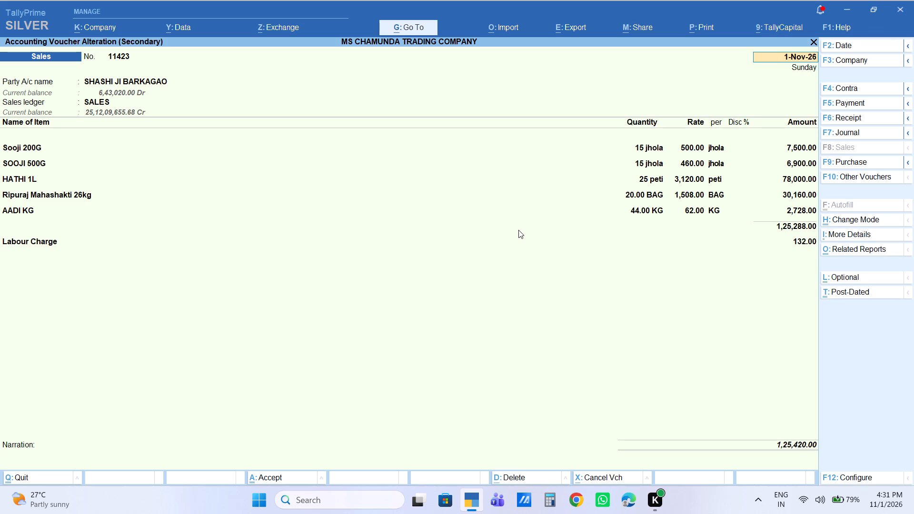